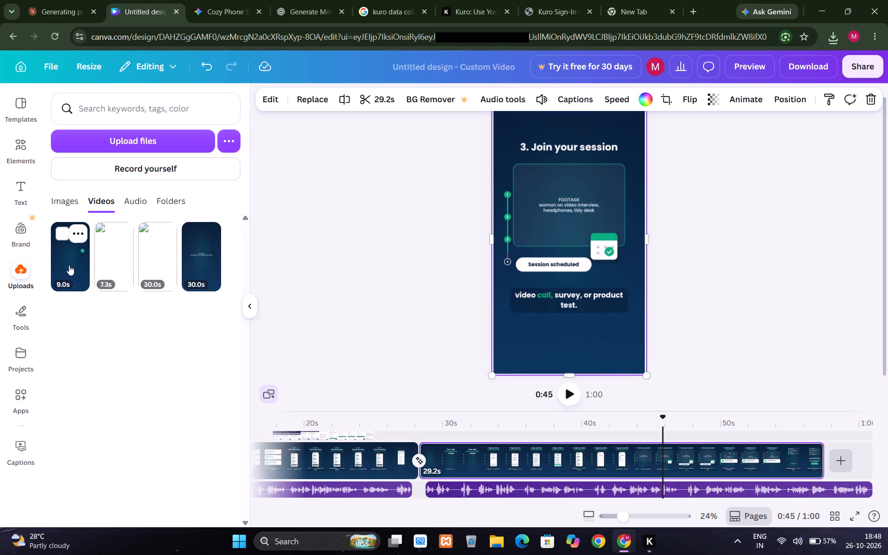
# Place the uploaded 9.0 s search clip at the end of the timeline, after the 29.2 s clip.
pyautogui.moveTo(69, 265); pyautogui.dragTo(397, 432)
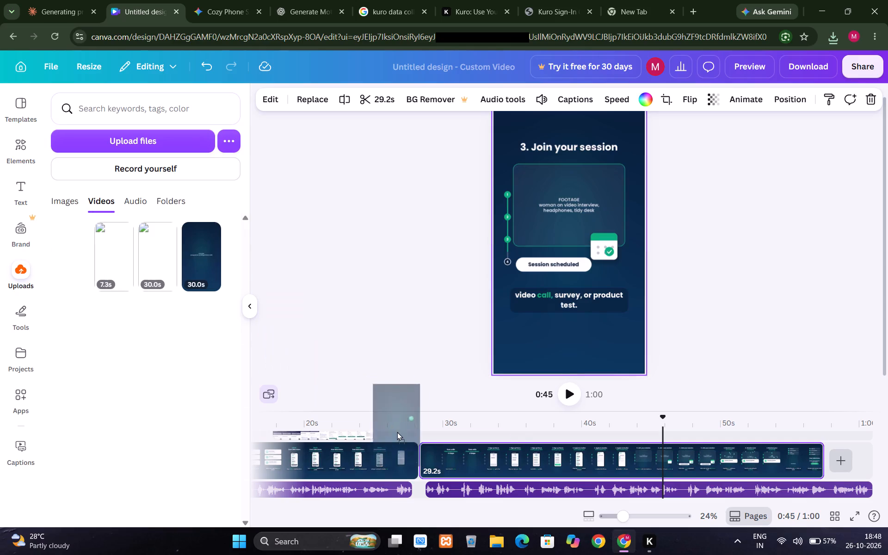
pyautogui.moveTo(397, 432); pyautogui.dragTo(565, 445)
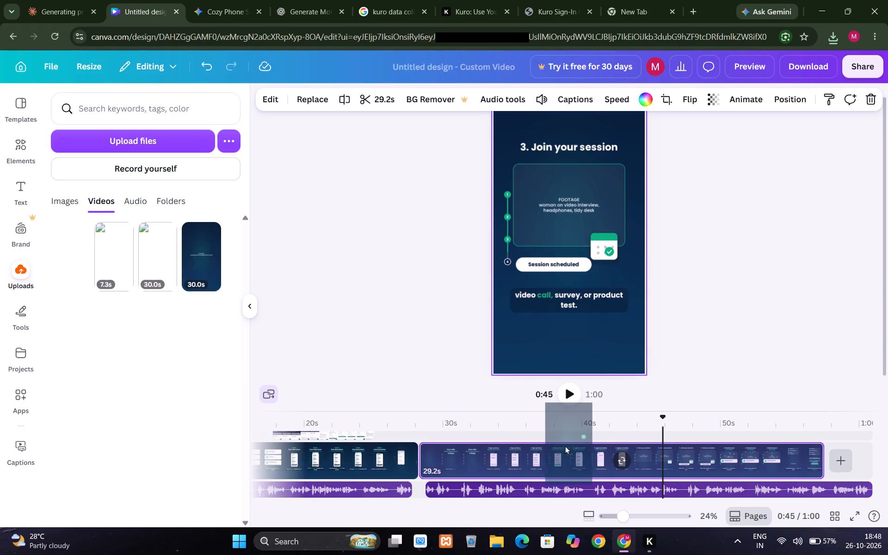
pyautogui.moveTo(565, 445); pyautogui.dragTo(722, 445)
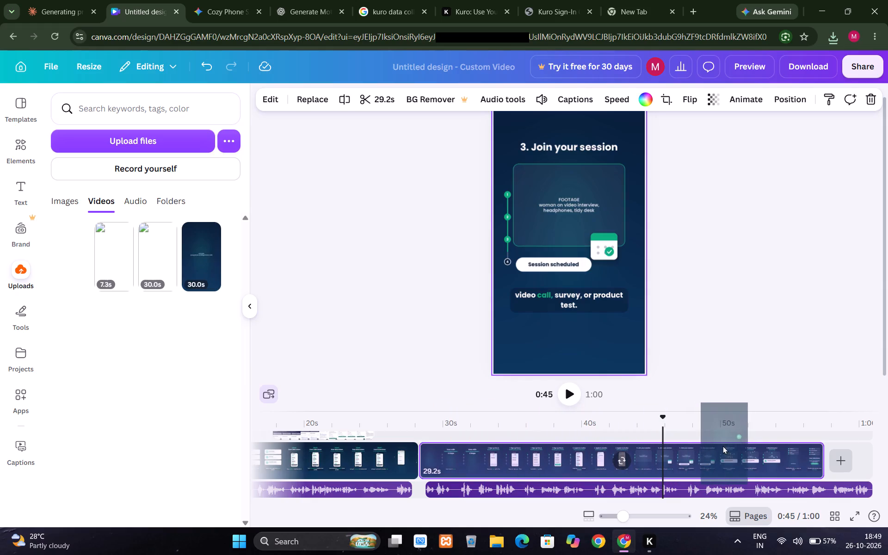
pyautogui.moveTo(722, 445); pyautogui.dragTo(833, 459)
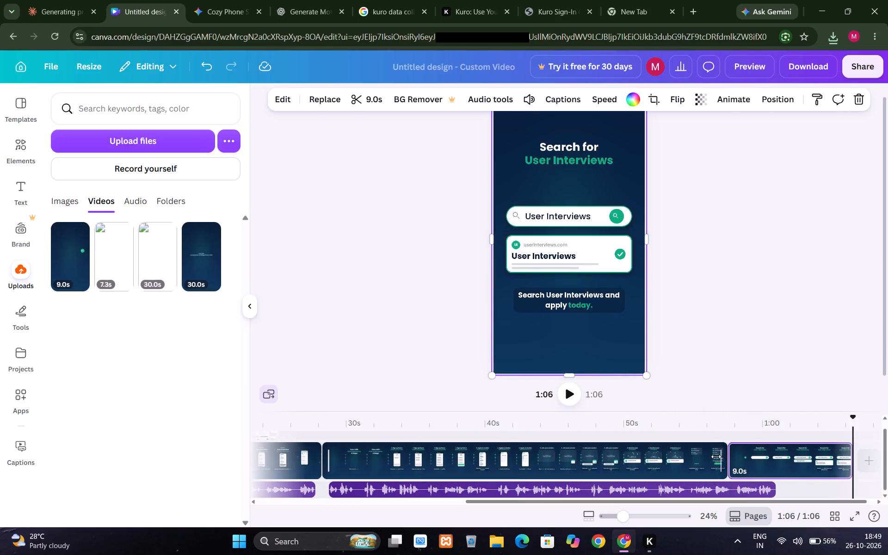
# Play the end of the video to review how the 29.2 s clip and voiceover run into the search clip.
pyautogui.click(716, 456)
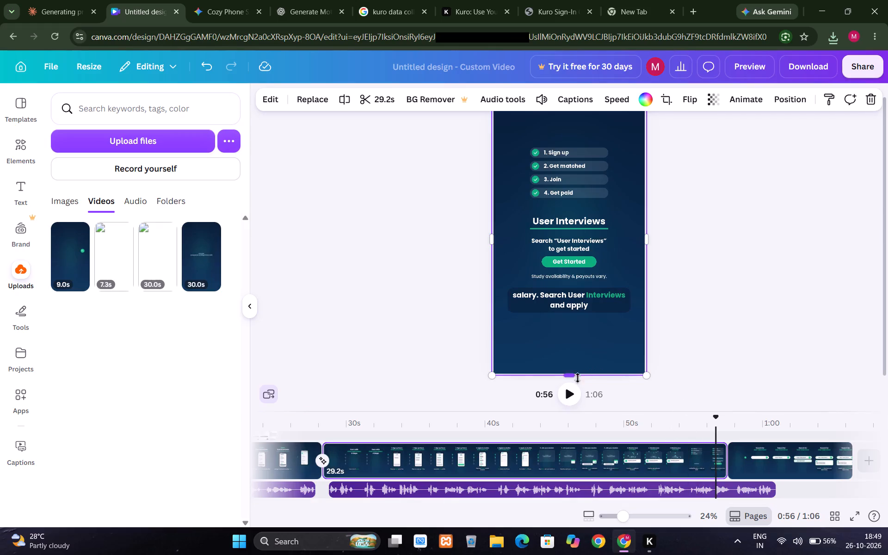
pyautogui.click(573, 400)
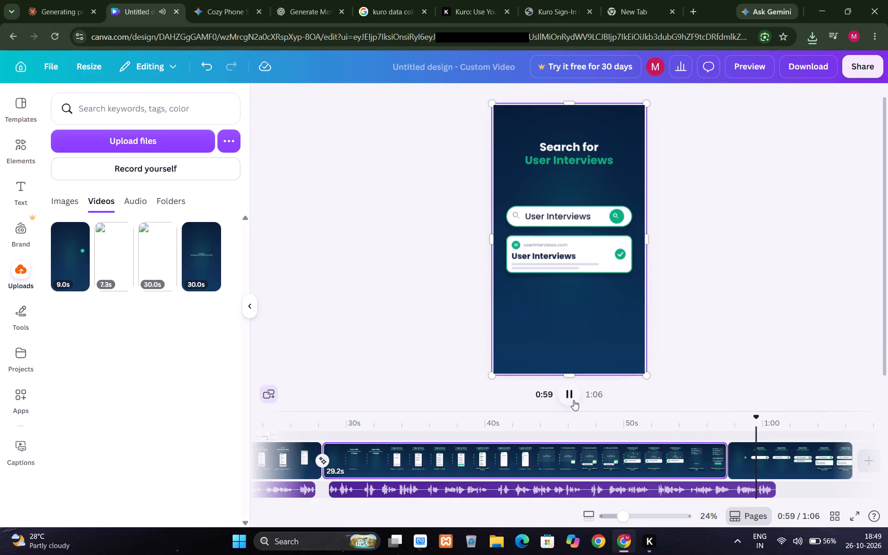
pyautogui.click(757, 462)
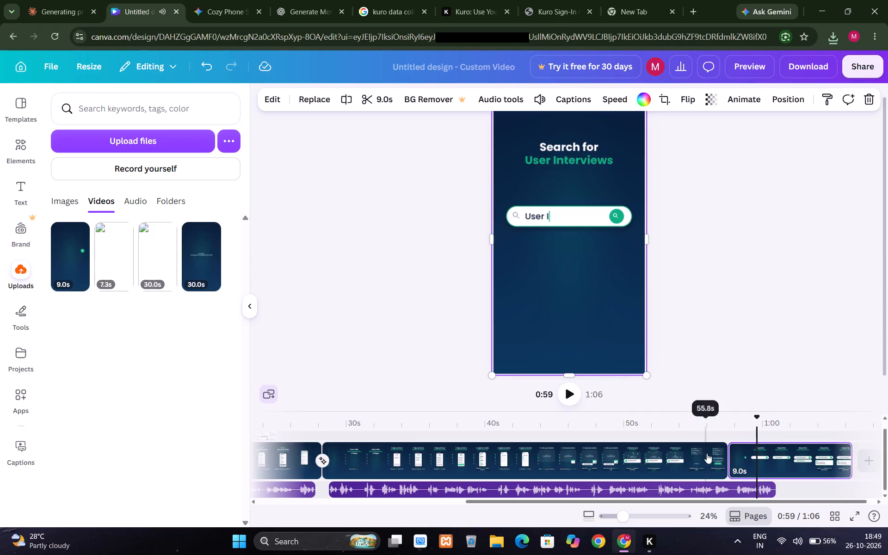
pyautogui.click(572, 400)
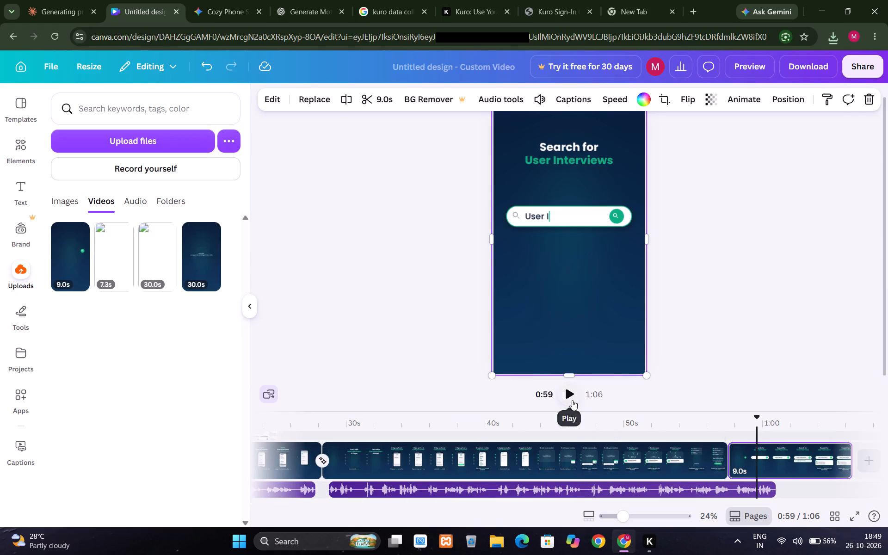
pyautogui.click(572, 400)
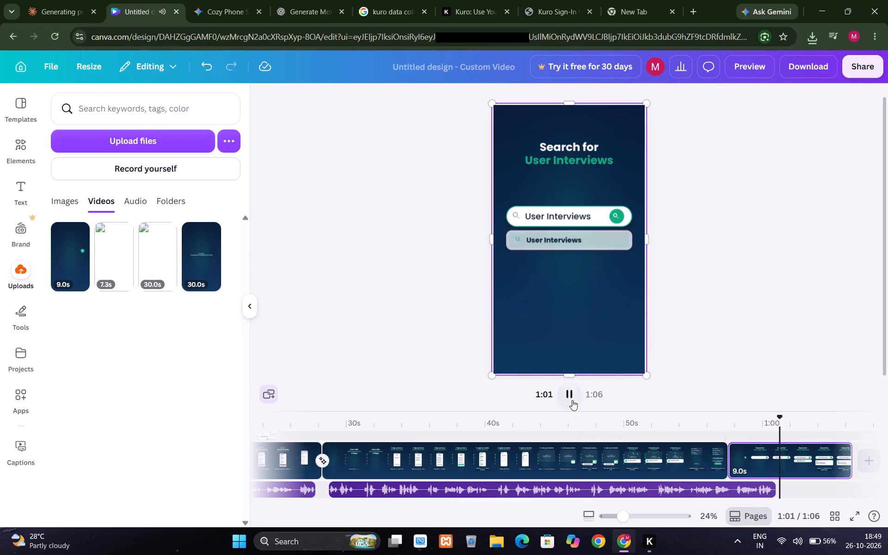
pyautogui.click(617, 460)
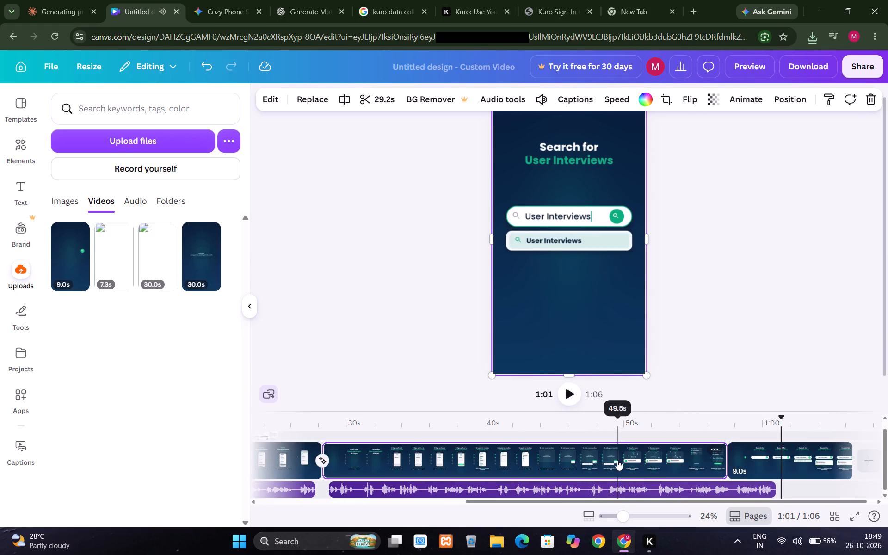
pyautogui.click(572, 393)
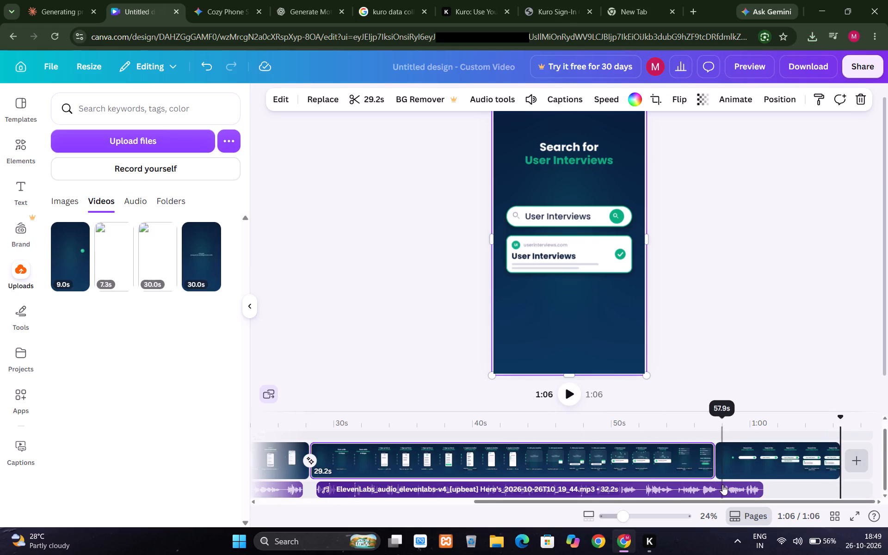
pyautogui.click(665, 458)
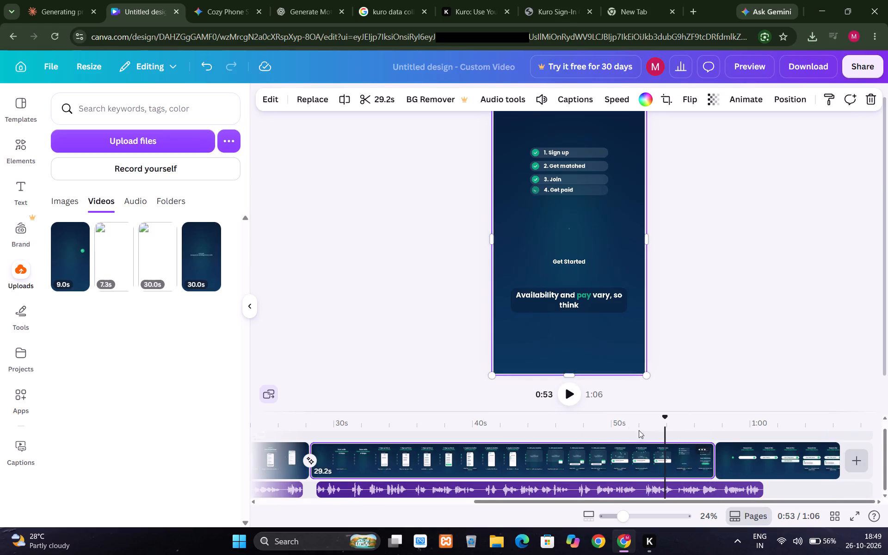
pyautogui.click(568, 391)
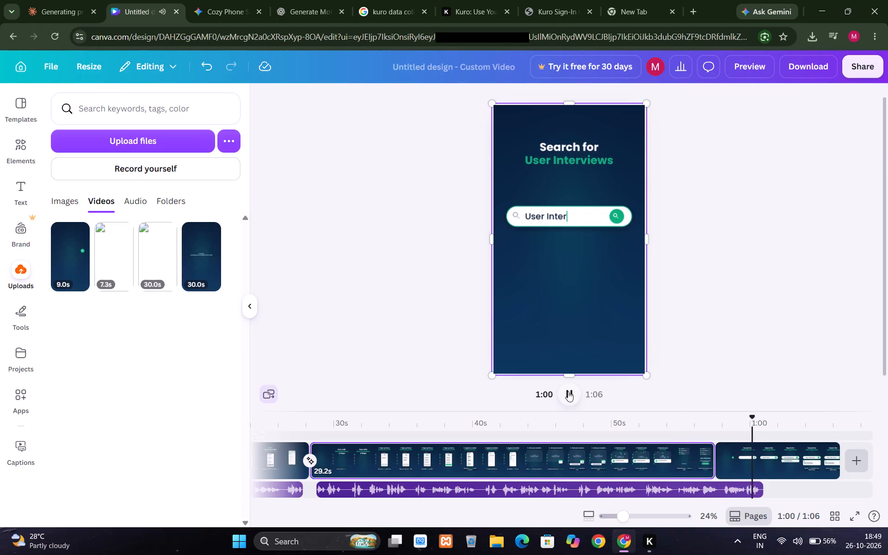
pyautogui.click(568, 391)
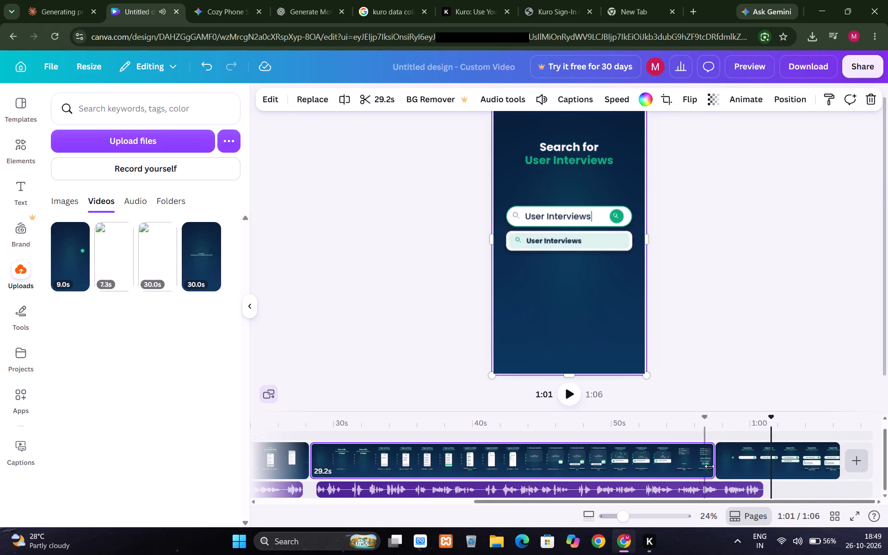
# Apply a Flow transition between the 29.2 s clip and the search clip, and preview the ending.
pyautogui.click(713, 467)
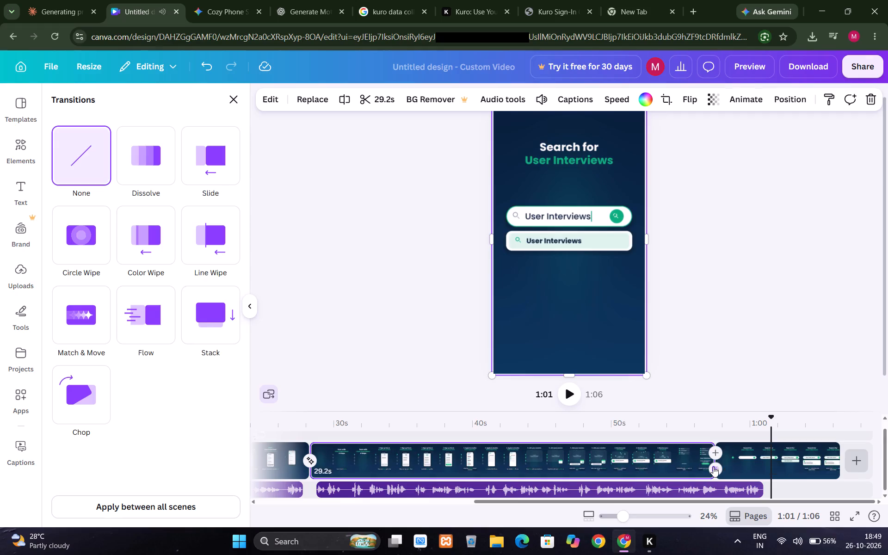
pyautogui.click(159, 322)
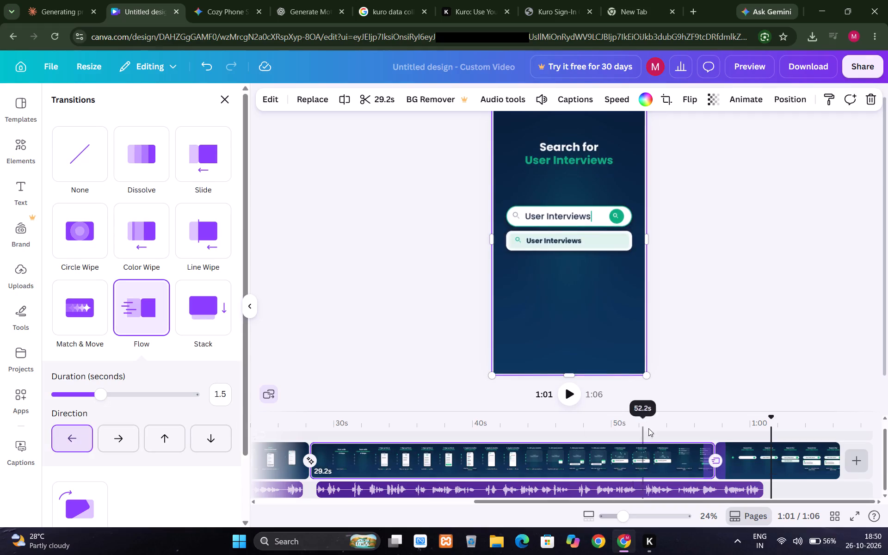
pyautogui.click(674, 450)
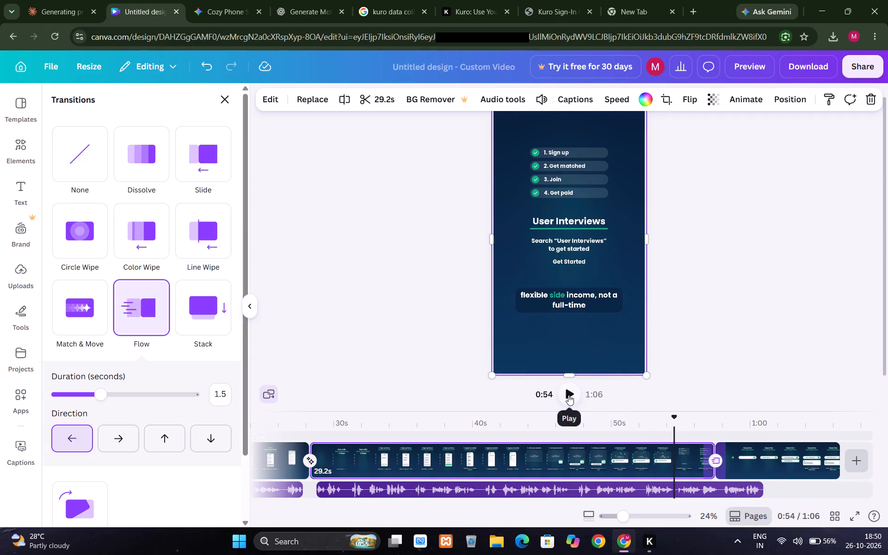
pyautogui.click(568, 395)
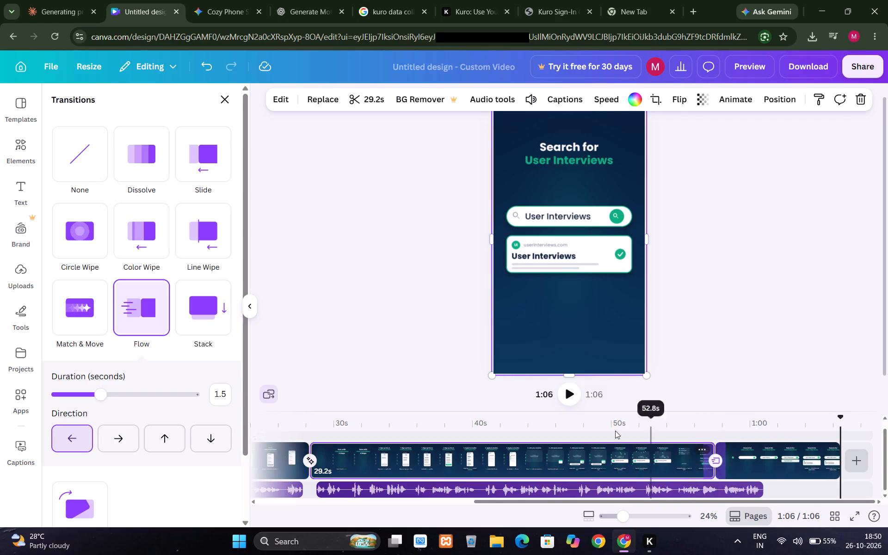
pyautogui.click(567, 390)
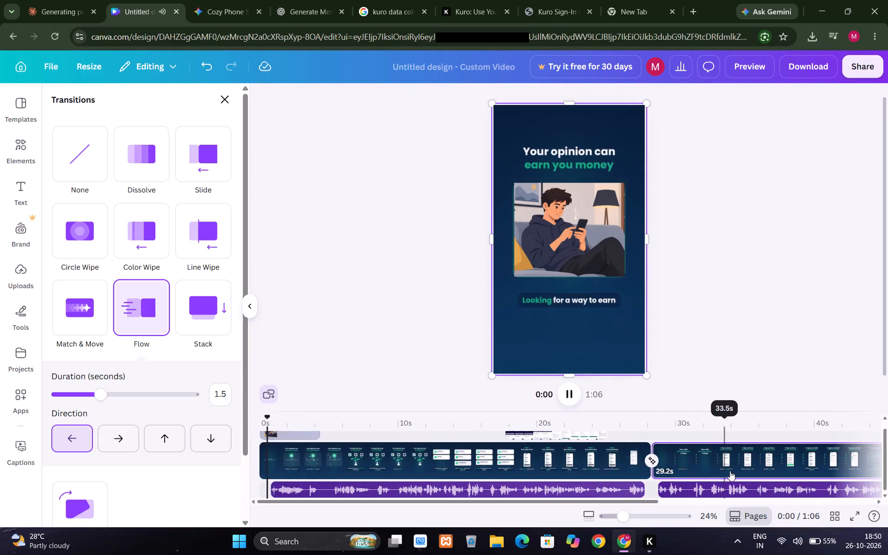
pyautogui.click(730, 471)
pyautogui.click(565, 395)
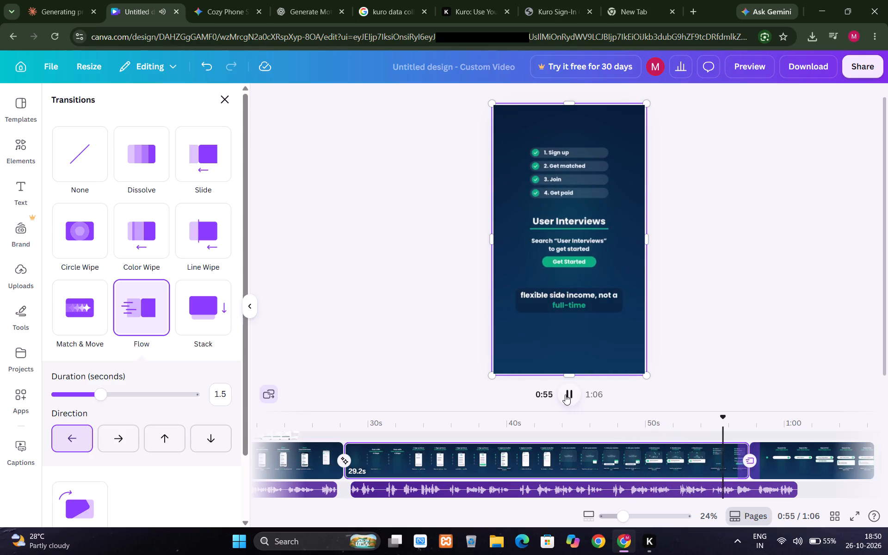
pyautogui.click(565, 395)
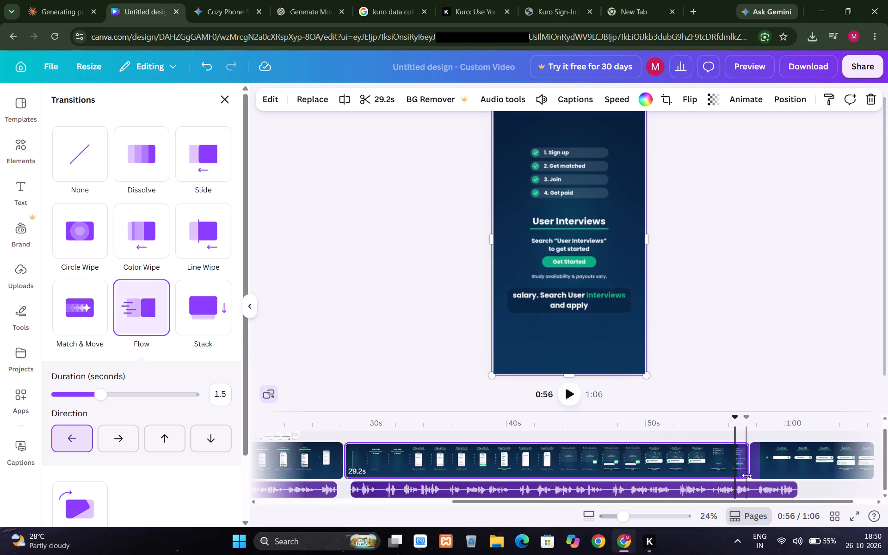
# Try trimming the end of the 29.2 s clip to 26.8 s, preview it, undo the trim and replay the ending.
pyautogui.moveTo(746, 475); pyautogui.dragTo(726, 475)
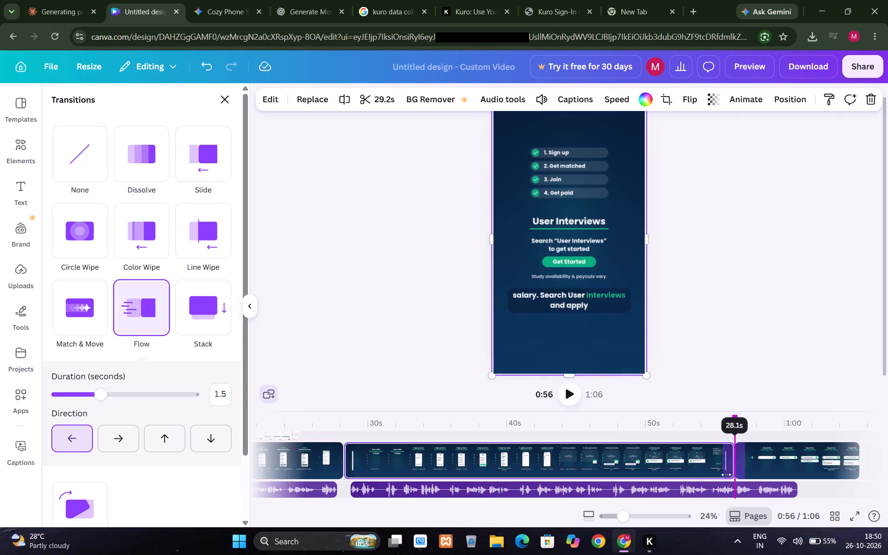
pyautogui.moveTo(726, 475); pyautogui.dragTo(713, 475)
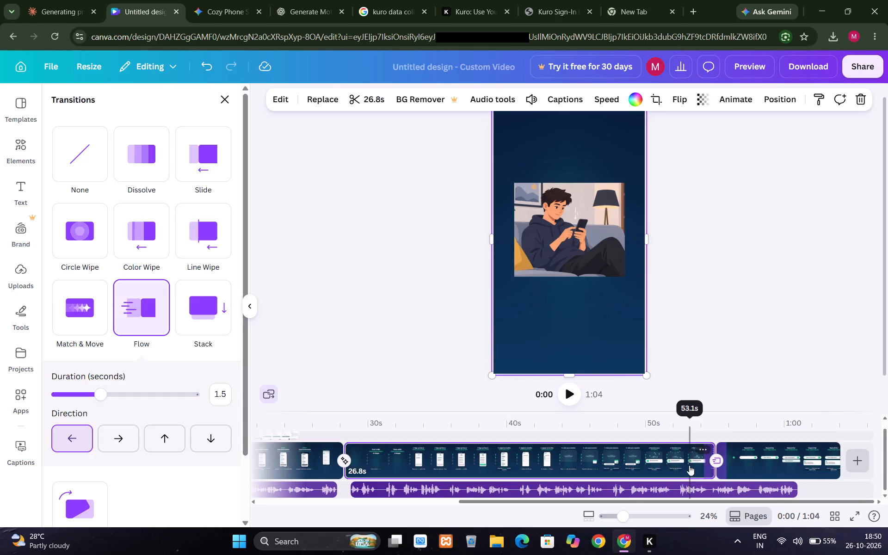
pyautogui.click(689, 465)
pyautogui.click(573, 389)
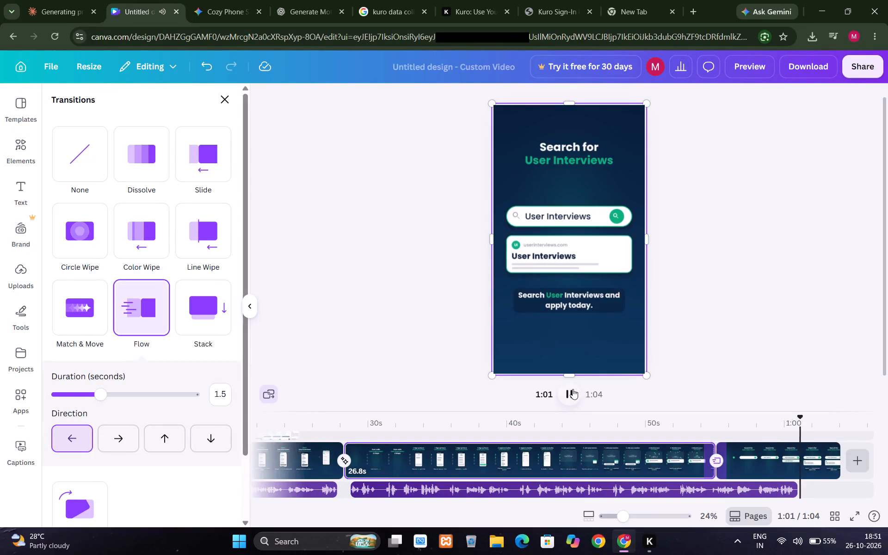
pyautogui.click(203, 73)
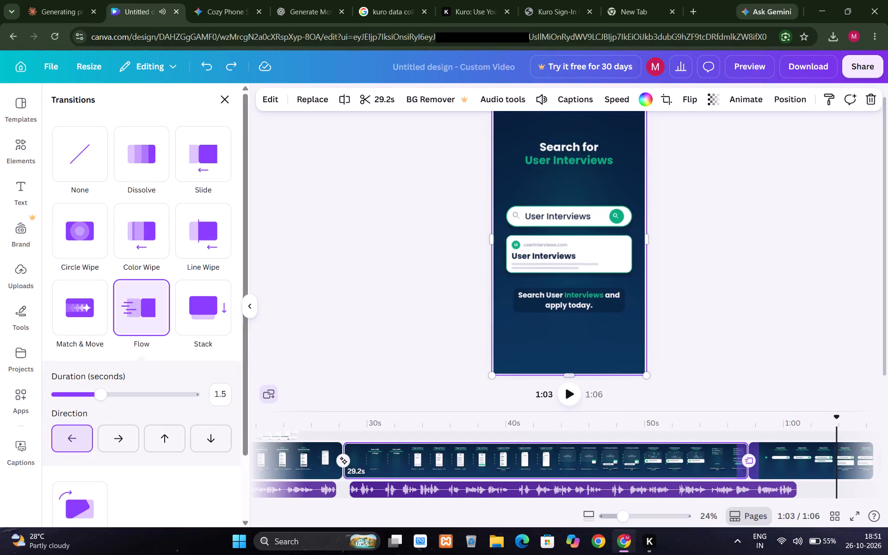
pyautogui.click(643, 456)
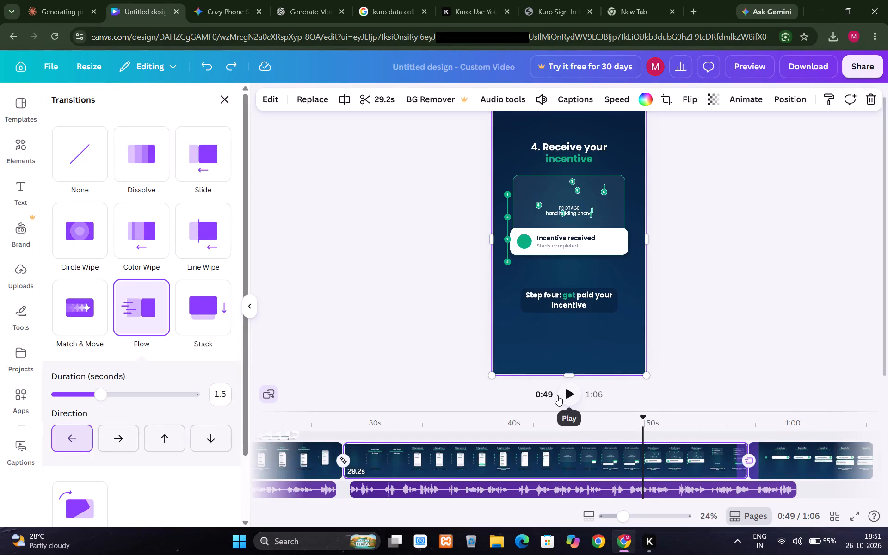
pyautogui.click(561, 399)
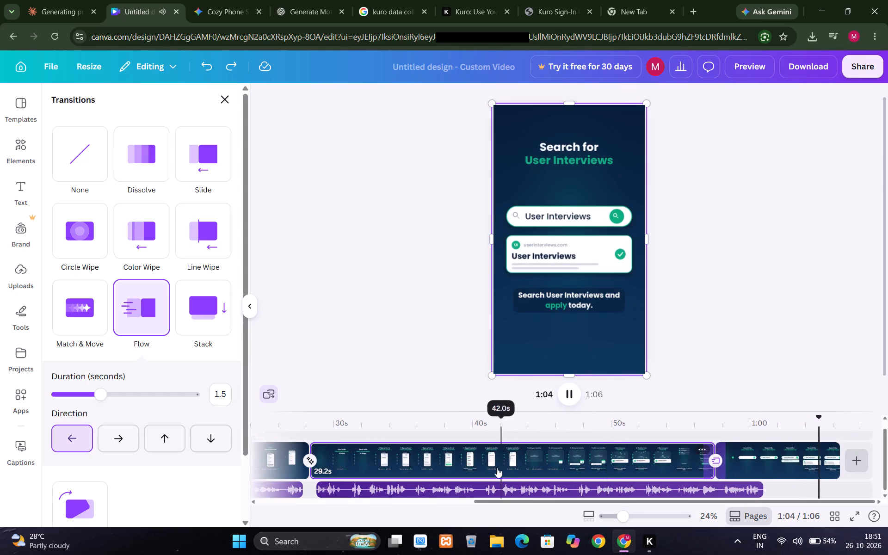
# Apply a Flow transition between the first clip and the 29.2 s clip.
pyautogui.hscroll(5, 470, 462)
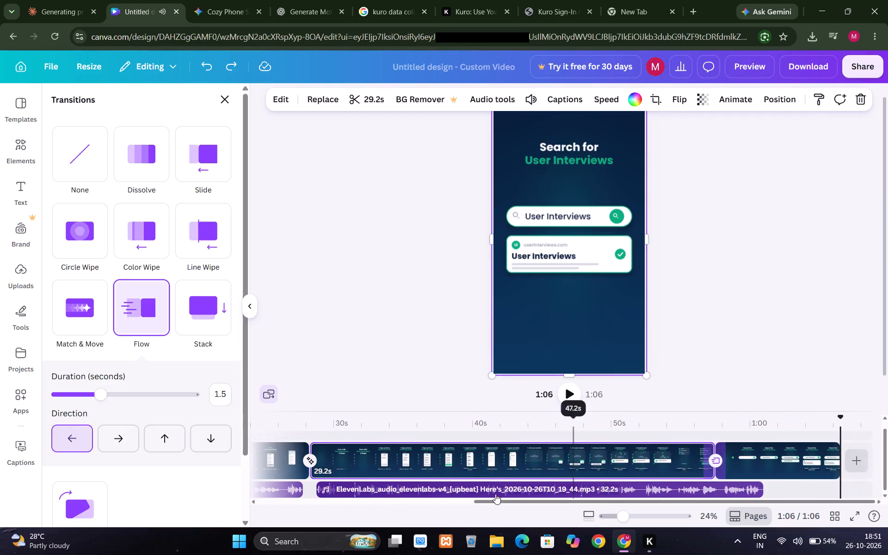
pyautogui.click(308, 458)
pyautogui.click(148, 313)
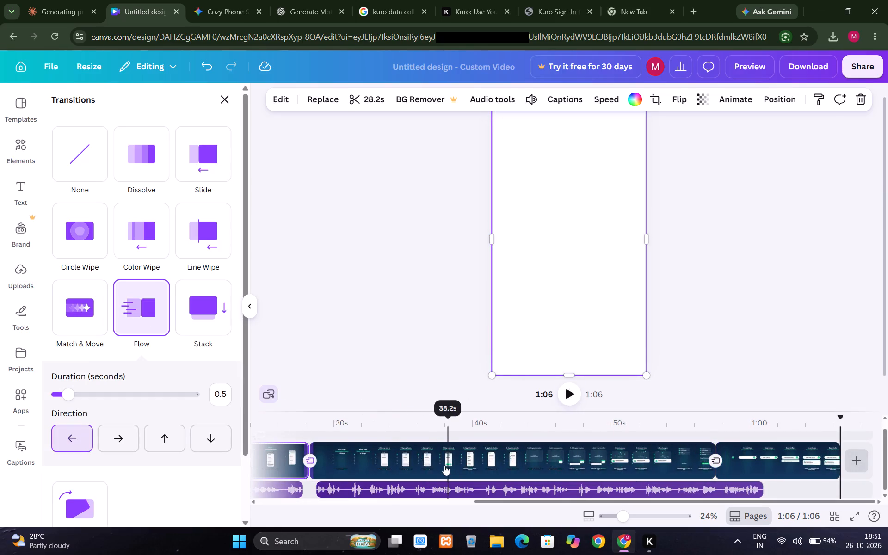
pyautogui.click(442, 465)
pyautogui.click(578, 393)
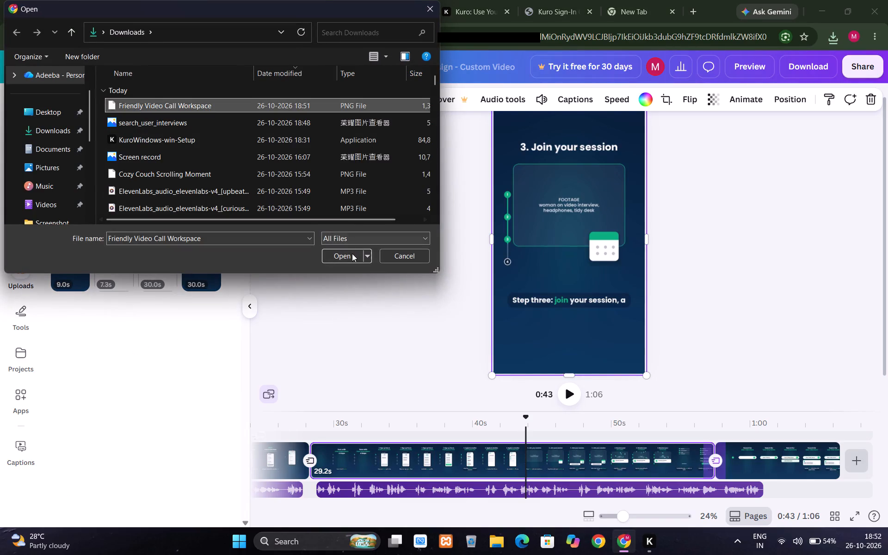
pyautogui.click(351, 254)
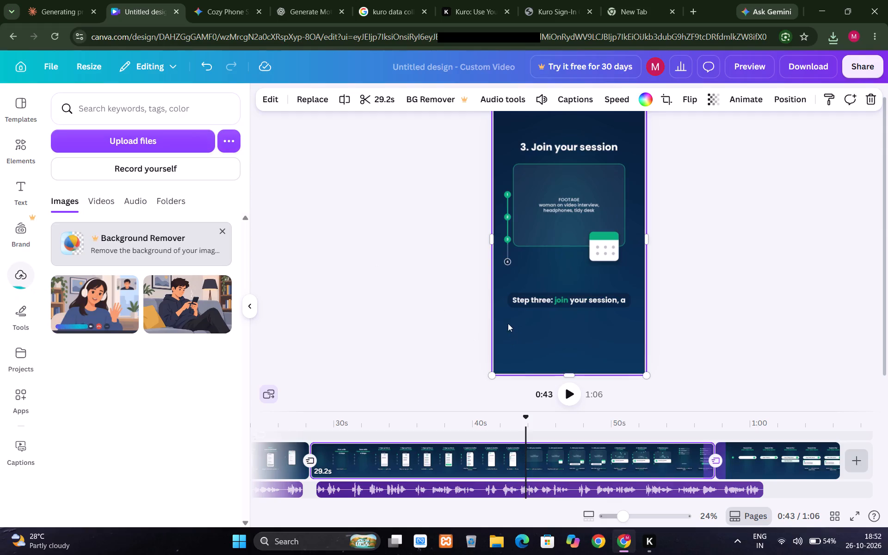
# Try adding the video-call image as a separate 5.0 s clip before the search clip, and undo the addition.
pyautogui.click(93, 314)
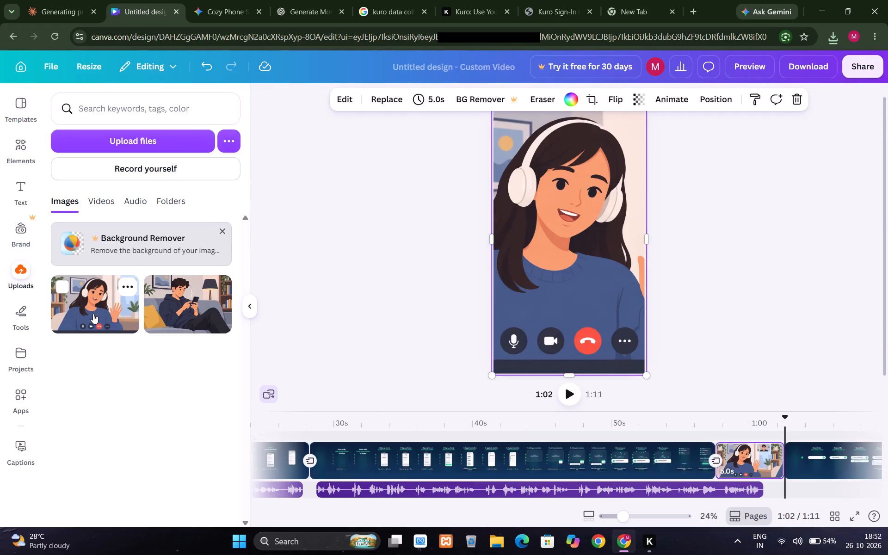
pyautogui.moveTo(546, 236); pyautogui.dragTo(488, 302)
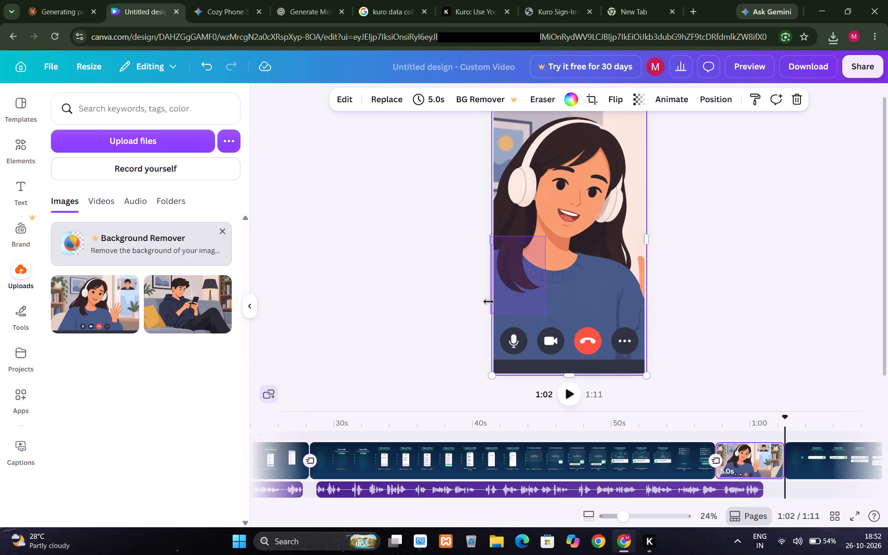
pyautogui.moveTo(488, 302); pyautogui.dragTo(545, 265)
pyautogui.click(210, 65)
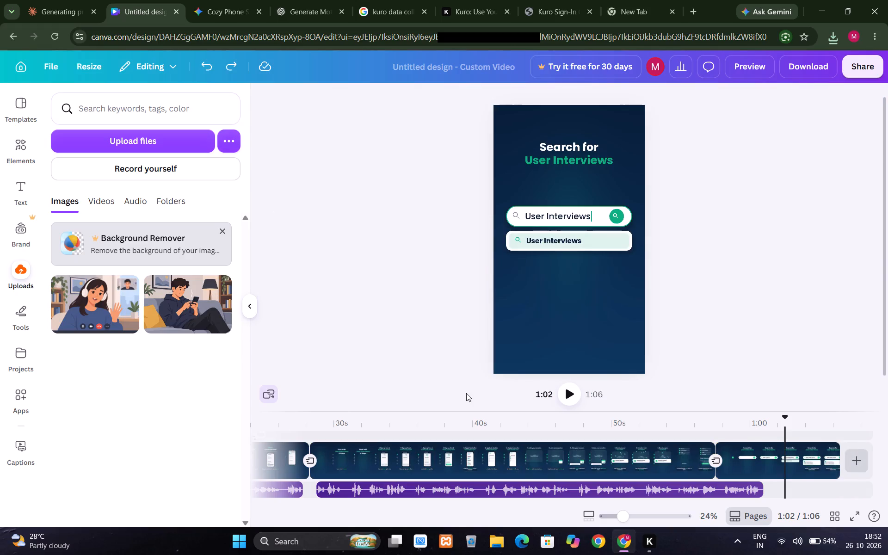
# Place the video-call image as an overlay on the "3. Join your session" scene at about 0:44.
pyautogui.click(556, 467)
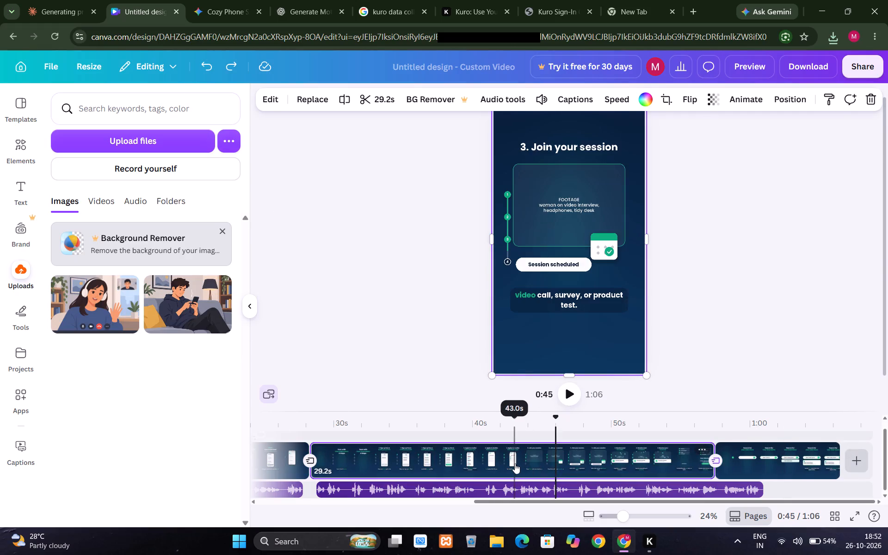
pyautogui.click(527, 464)
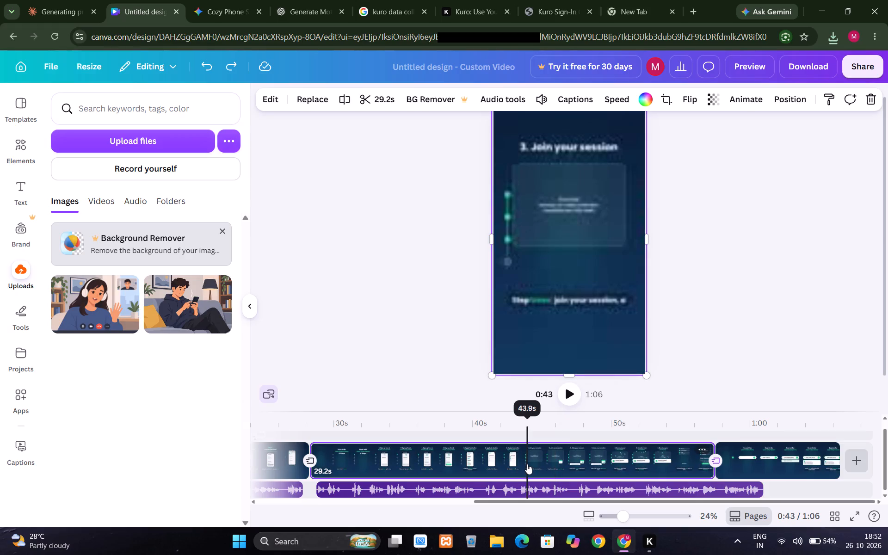
pyautogui.click(570, 392)
pyautogui.click(570, 392)
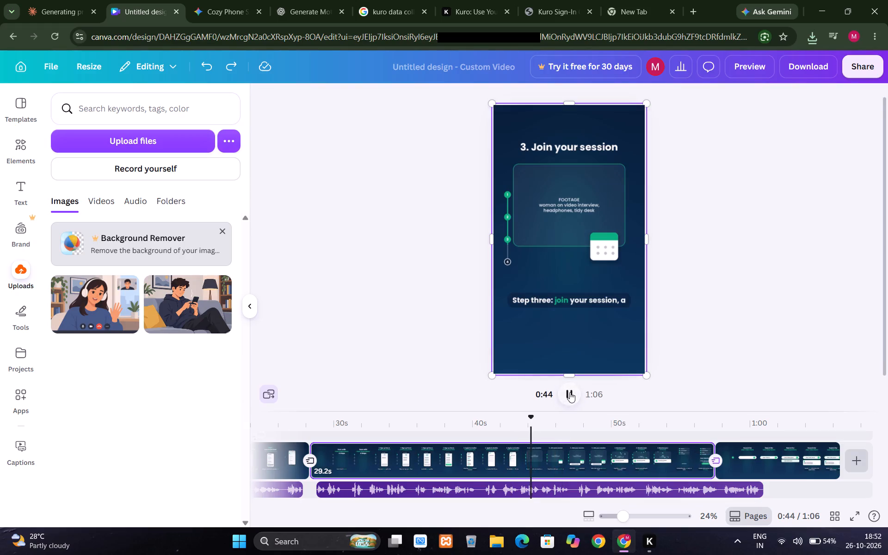
pyautogui.moveTo(88, 301); pyautogui.dragTo(425, 267)
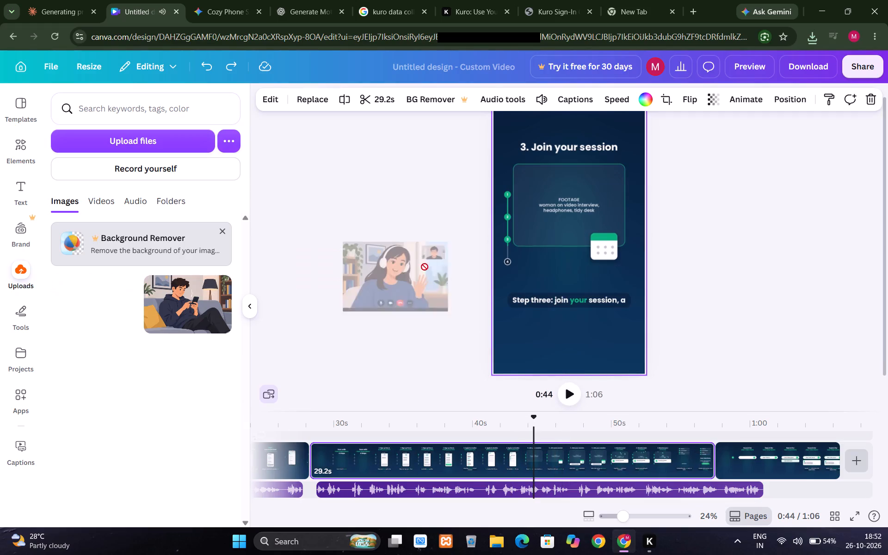
pyautogui.moveTo(425, 267); pyautogui.dragTo(555, 249)
# Preview the start of the "3. Join your session" scene and shift the image overlay earlier to start at about 43 s.
pyautogui.click(506, 462)
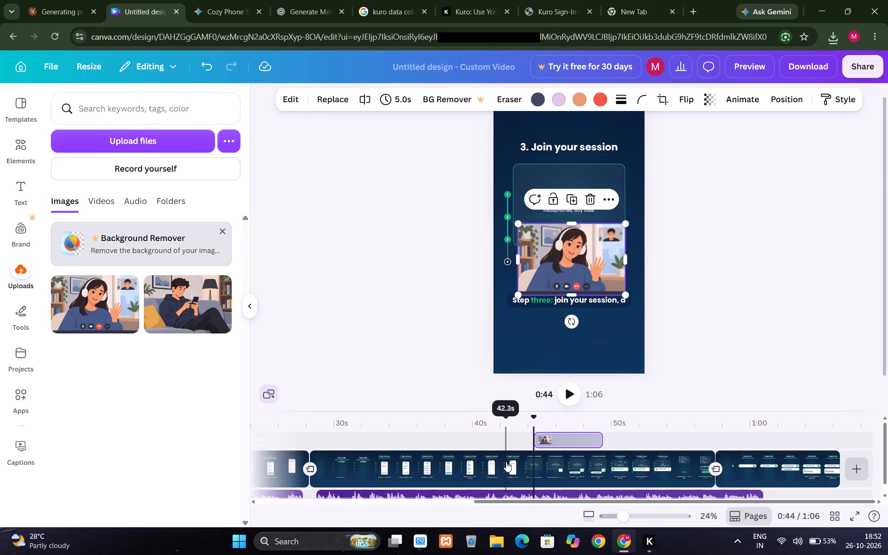
pyautogui.click(568, 386)
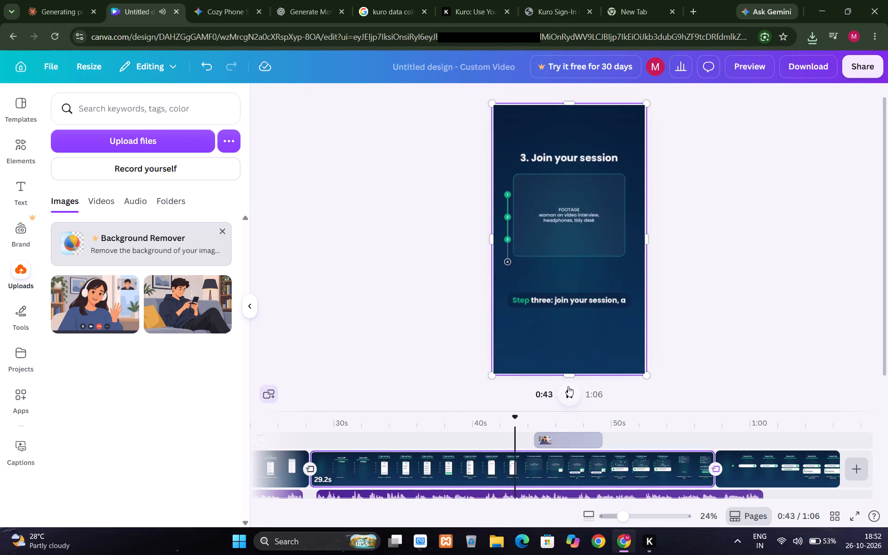
pyautogui.click(568, 386)
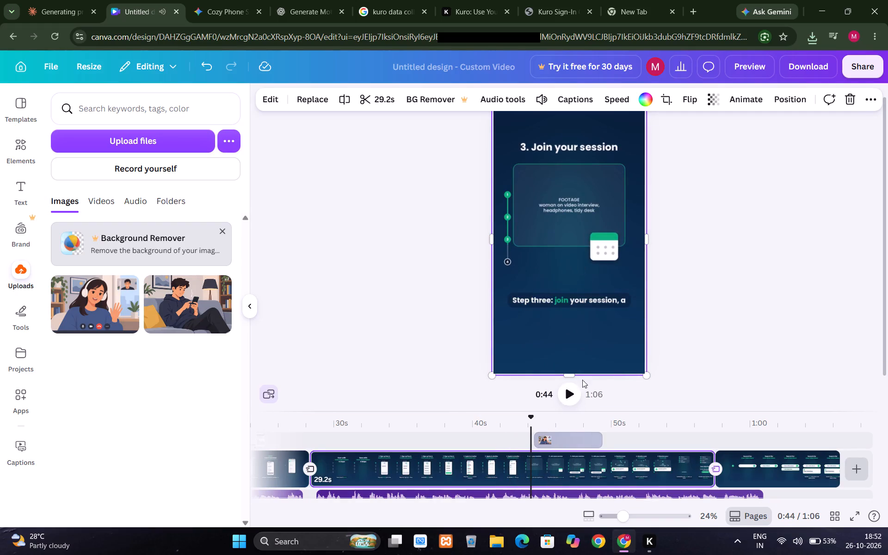
pyautogui.moveTo(576, 432); pyautogui.dragTo(563, 437)
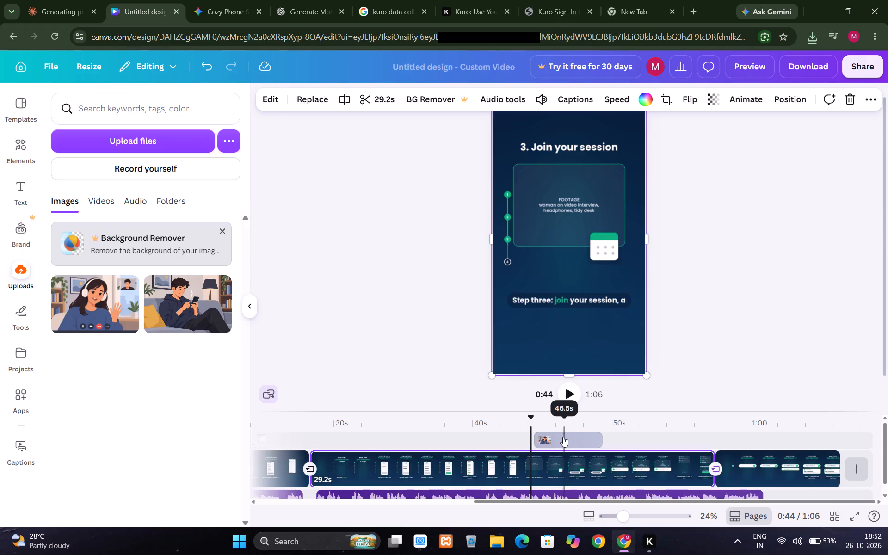
pyautogui.moveTo(563, 437); pyautogui.dragTo(561, 437)
pyautogui.moveTo(571, 437); pyautogui.dragTo(555, 441)
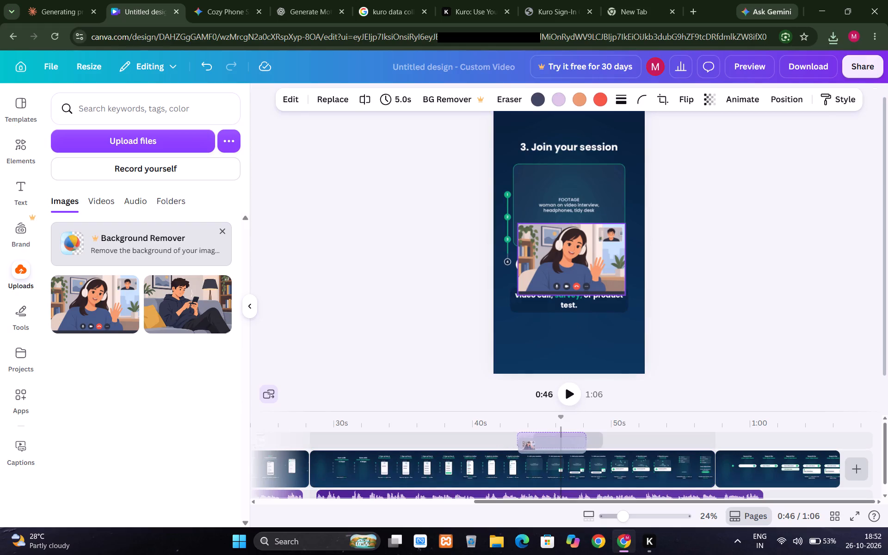
pyautogui.moveTo(555, 441); pyautogui.dragTo(550, 439)
# Move the video-call image up over the footage placeholder below the "3. Join your session" heading.
pyautogui.moveTo(550, 243); pyautogui.dragTo(552, 232)
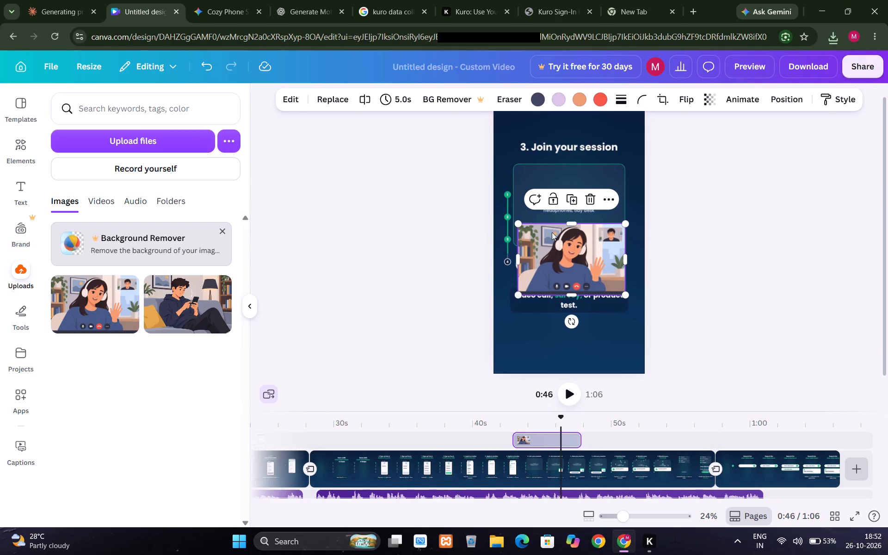
pyautogui.moveTo(552, 232); pyautogui.dragTo(552, 183)
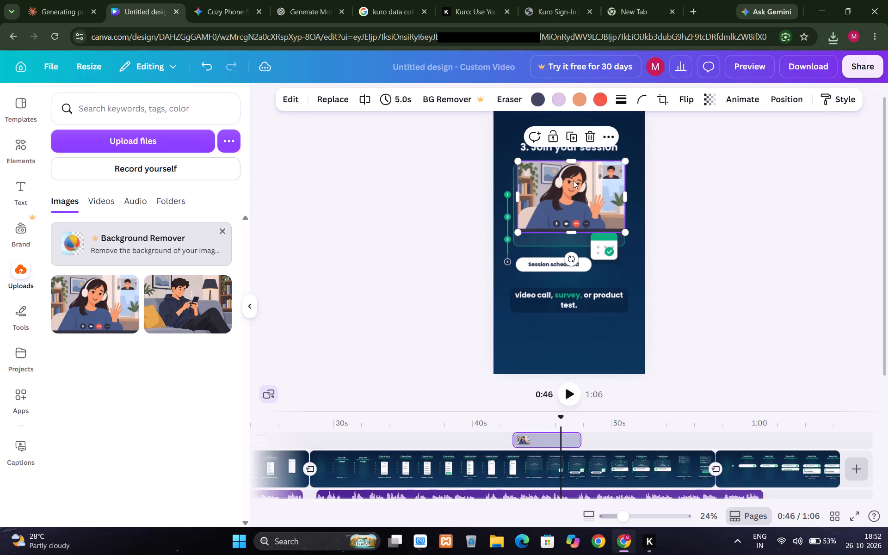
# Set the video-call image's corner rounding to 70.
pyautogui.click(643, 98)
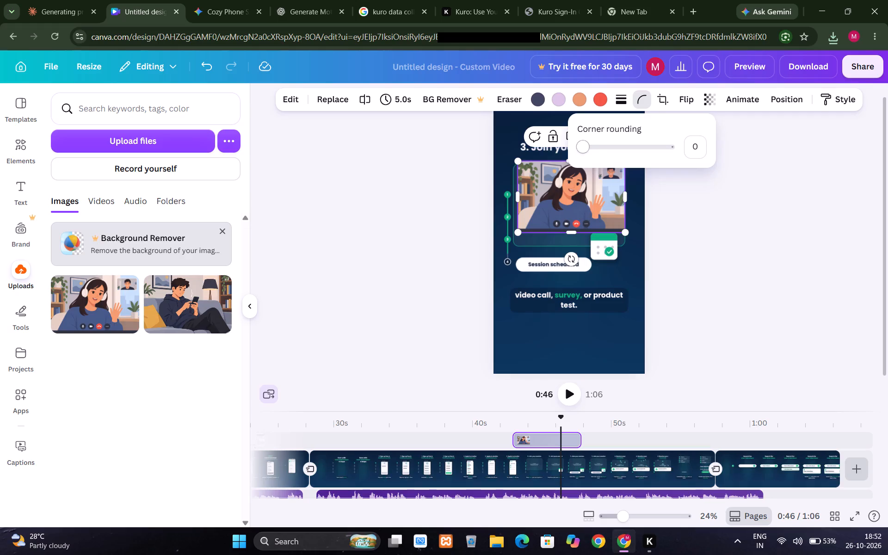
pyautogui.moveTo(591, 145); pyautogui.dragTo(630, 147)
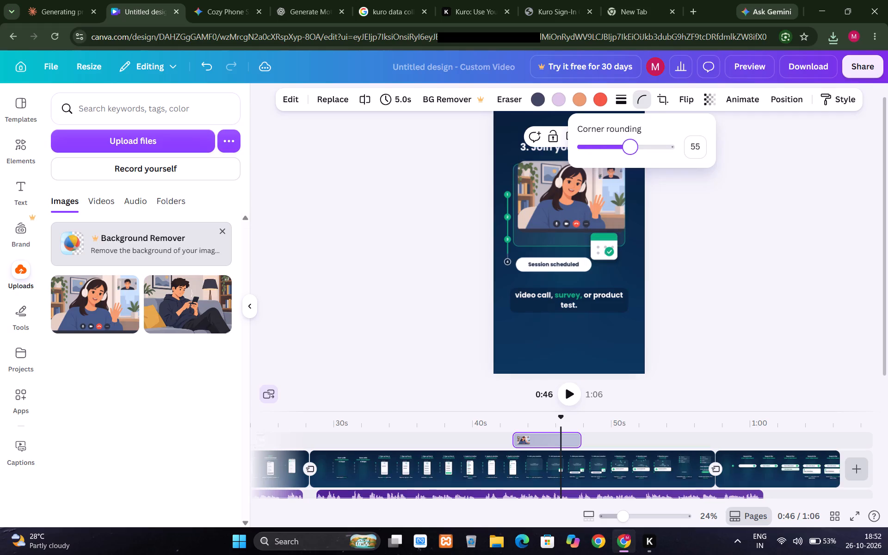
pyautogui.moveTo(630, 147); pyautogui.dragTo(644, 148)
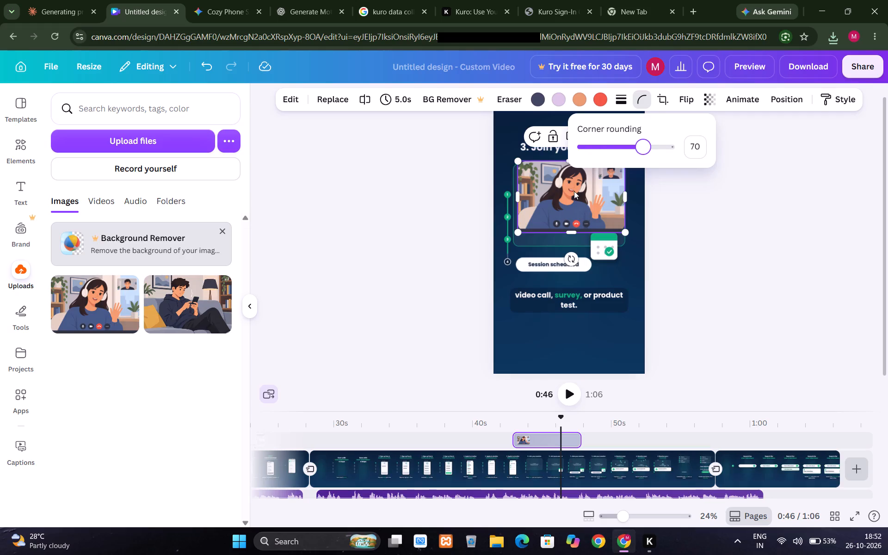
# Resize and reposition the video-call image so it covers the footage placeholder frame.
pyautogui.click(573, 191)
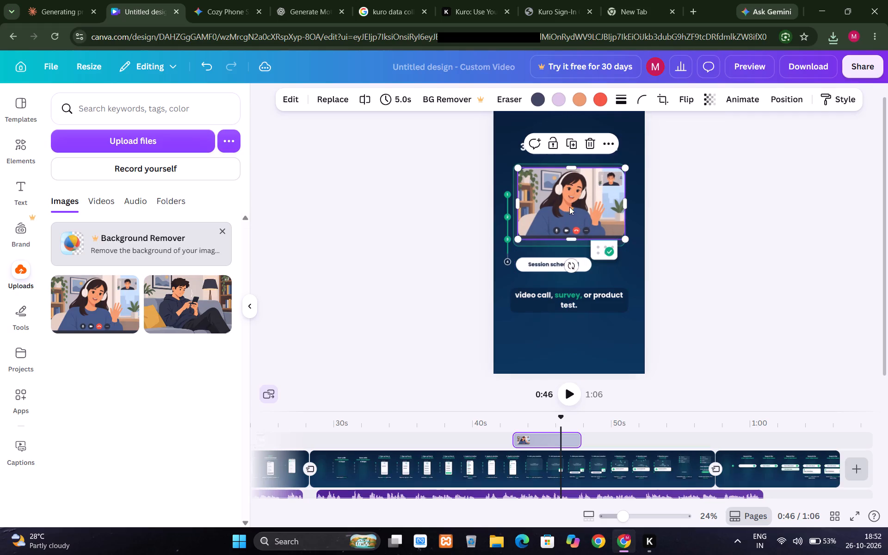
pyautogui.moveTo(568, 235); pyautogui.dragTo(569, 242)
pyautogui.moveTo(558, 222); pyautogui.dragTo(551, 214)
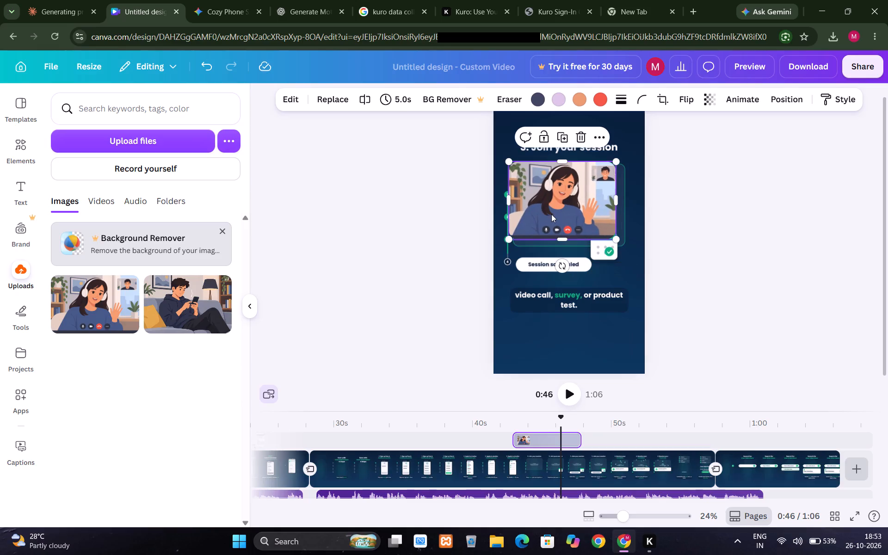
pyautogui.moveTo(560, 236); pyautogui.dragTo(561, 240)
pyautogui.moveTo(561, 206); pyautogui.dragTo(573, 206)
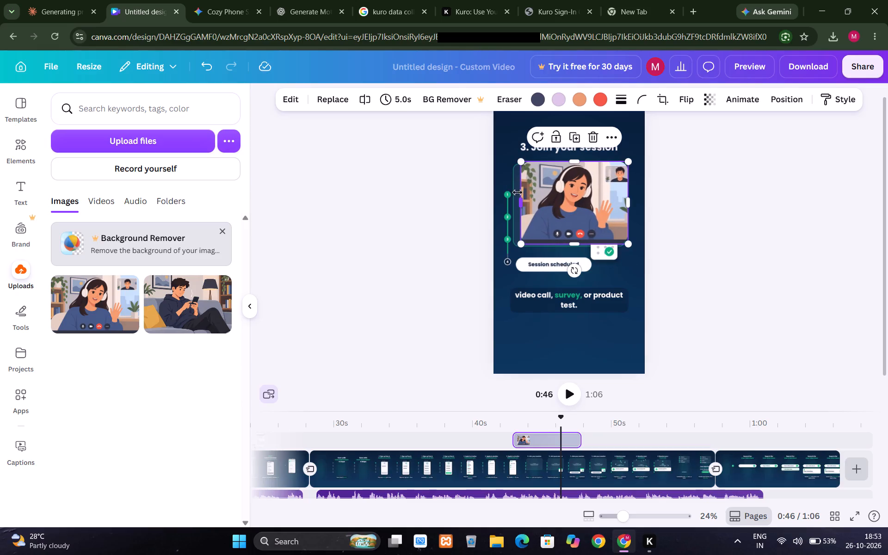
pyautogui.moveTo(519, 200); pyautogui.dragTo(509, 200)
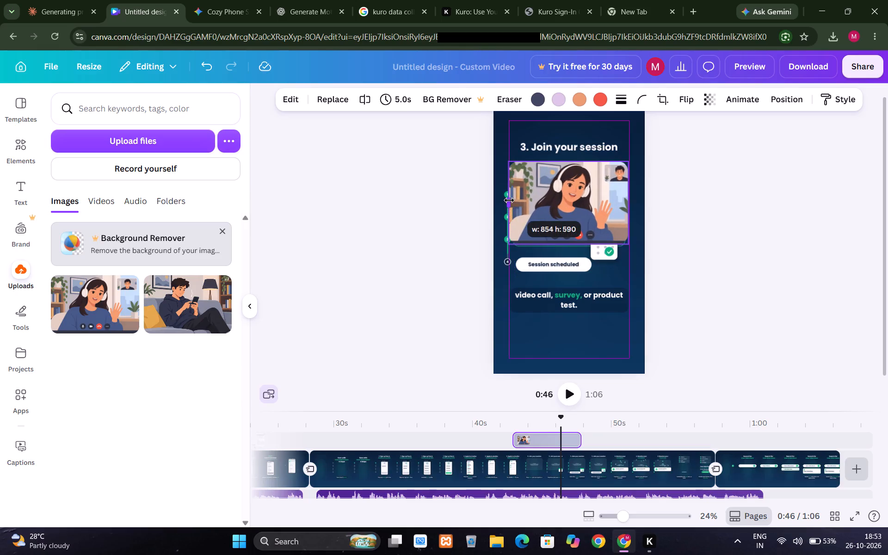
pyautogui.moveTo(509, 200); pyautogui.dragTo(515, 201)
pyautogui.click(558, 195)
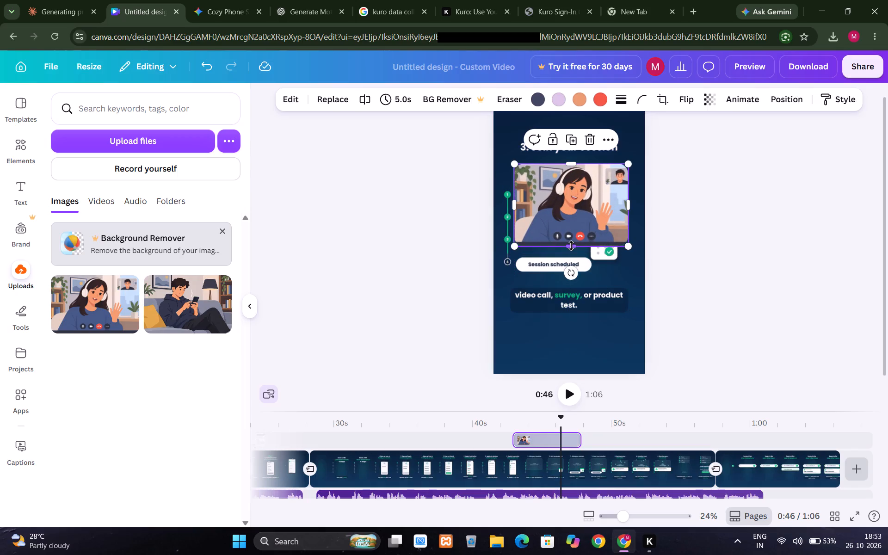
pyautogui.click(620, 326)
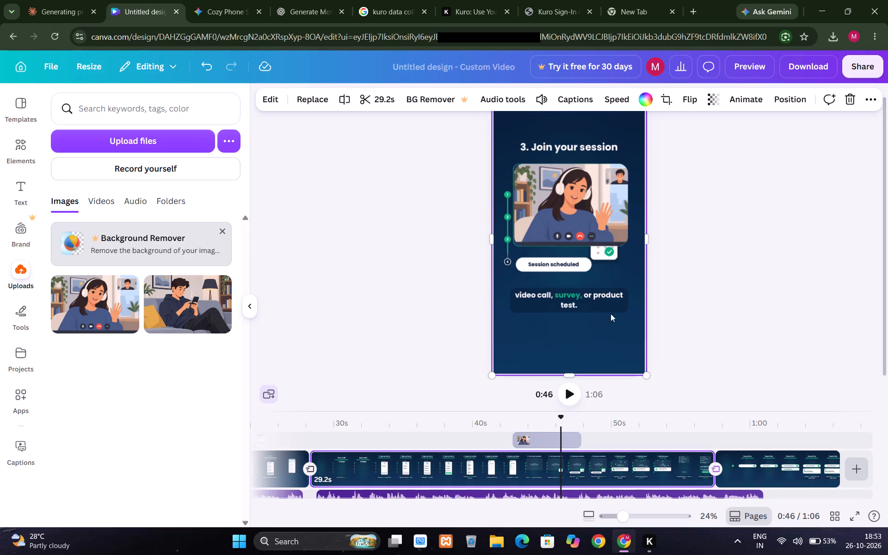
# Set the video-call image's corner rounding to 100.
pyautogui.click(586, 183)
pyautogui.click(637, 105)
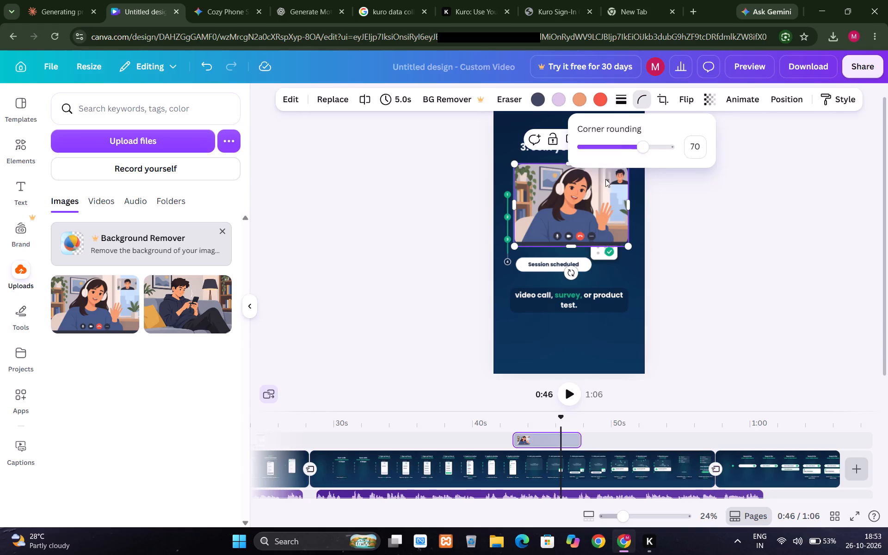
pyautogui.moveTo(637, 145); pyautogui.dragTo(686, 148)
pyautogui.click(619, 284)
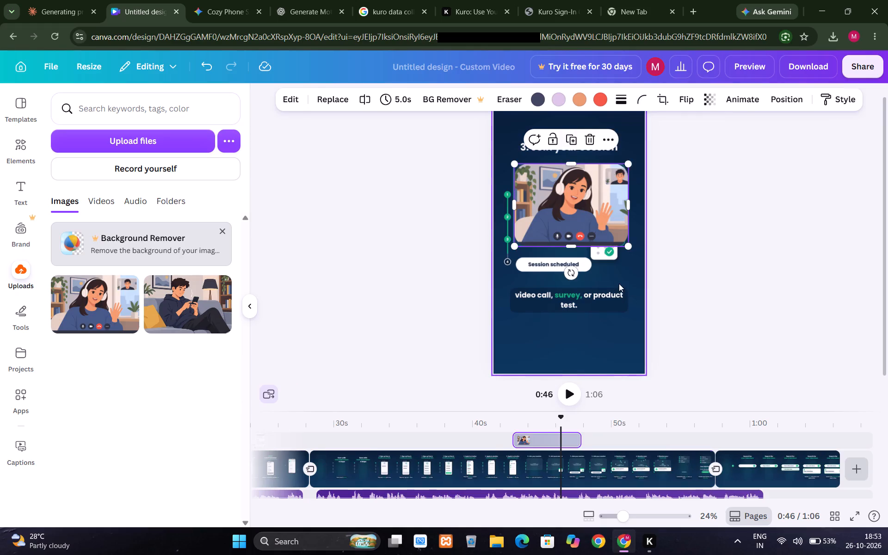
# Set the video-call image's corner rounding to 40 and realign it over the footage placeholder.
pyautogui.click(561, 210)
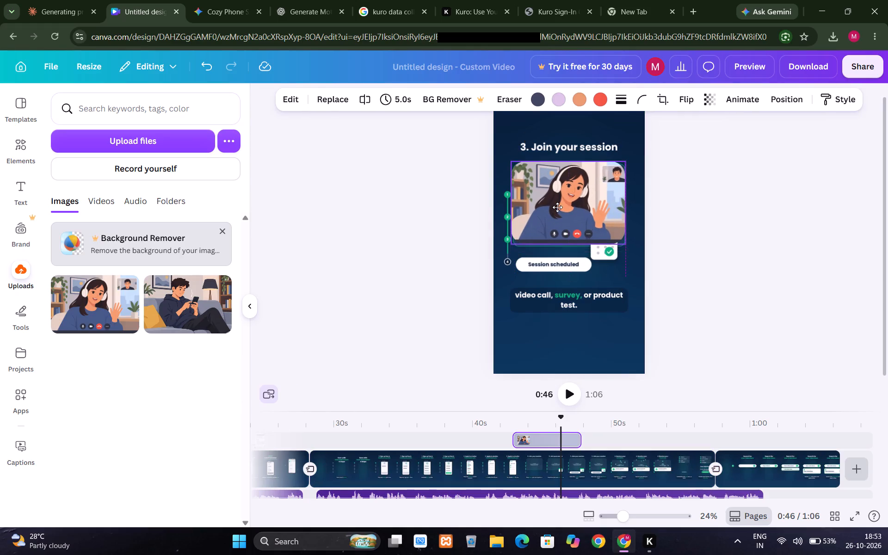
pyautogui.click(641, 100)
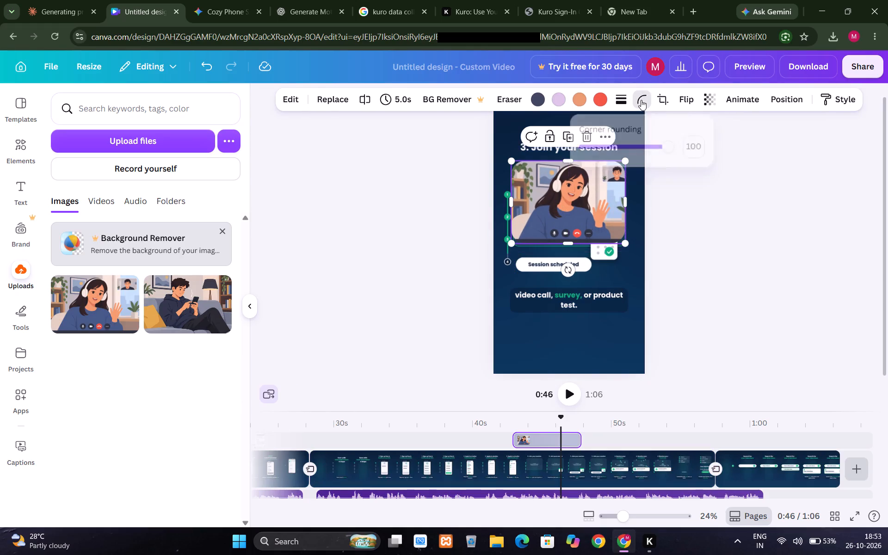
pyautogui.moveTo(633, 146); pyautogui.dragTo(617, 150)
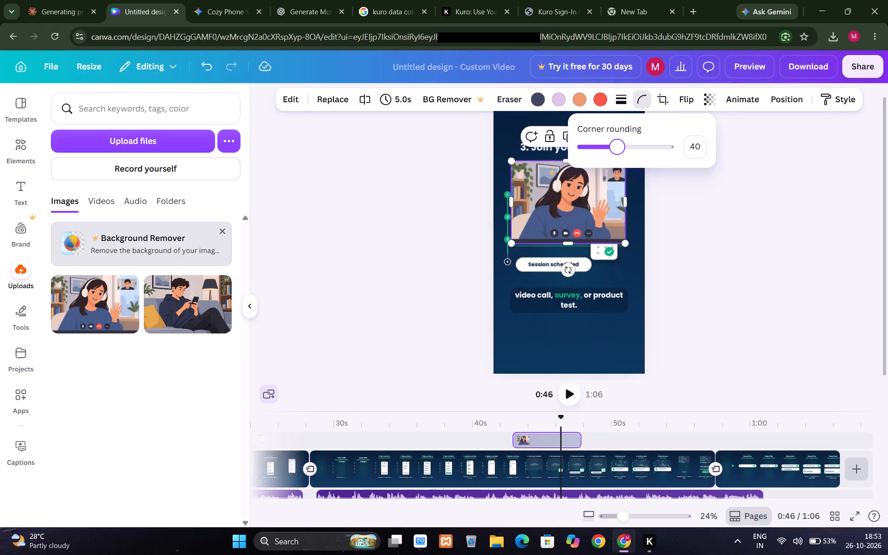
pyautogui.click(573, 188)
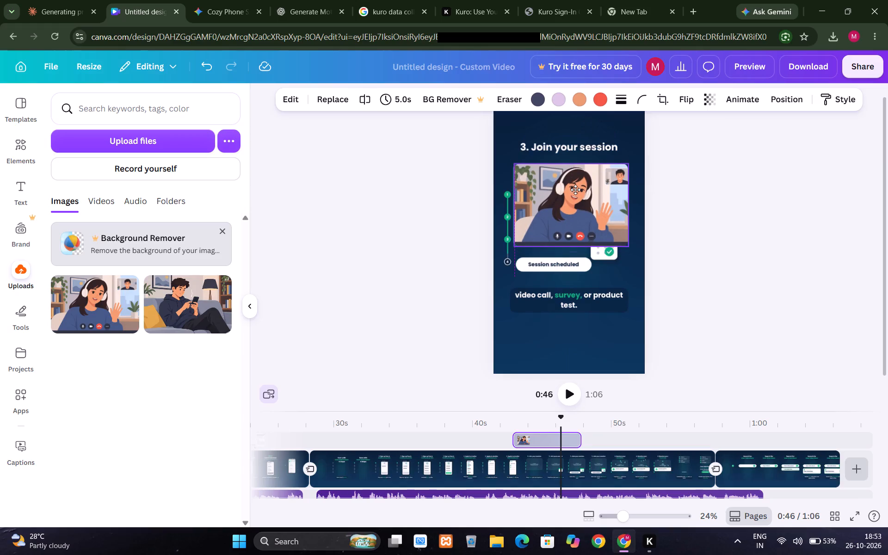
pyautogui.click(619, 343)
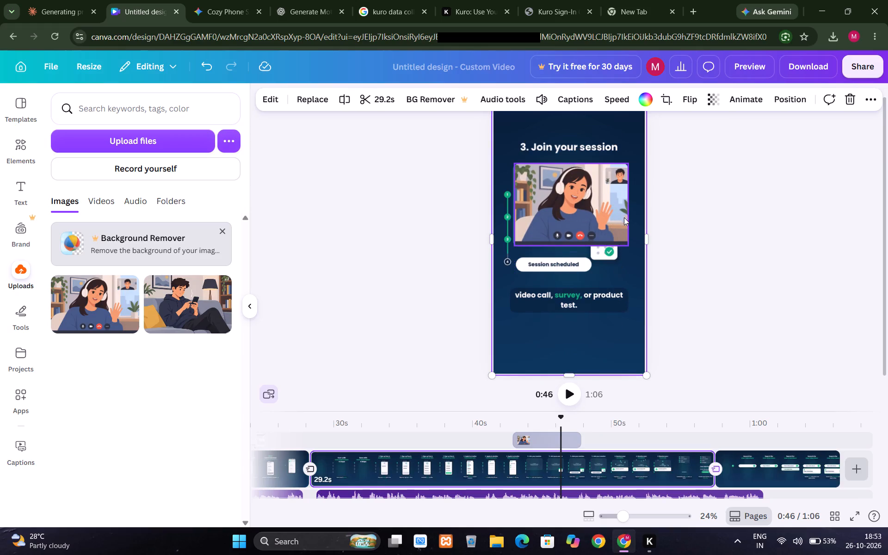
# Resize the video-call image to 792 wide by 582 high to match the footage placeholder frame.
pyautogui.click(627, 205)
pyautogui.click(629, 203)
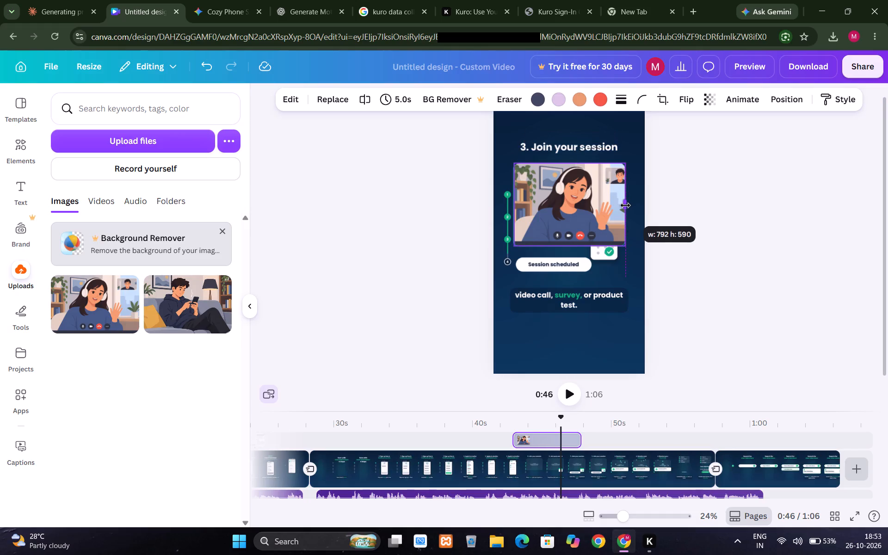
pyautogui.click(626, 355)
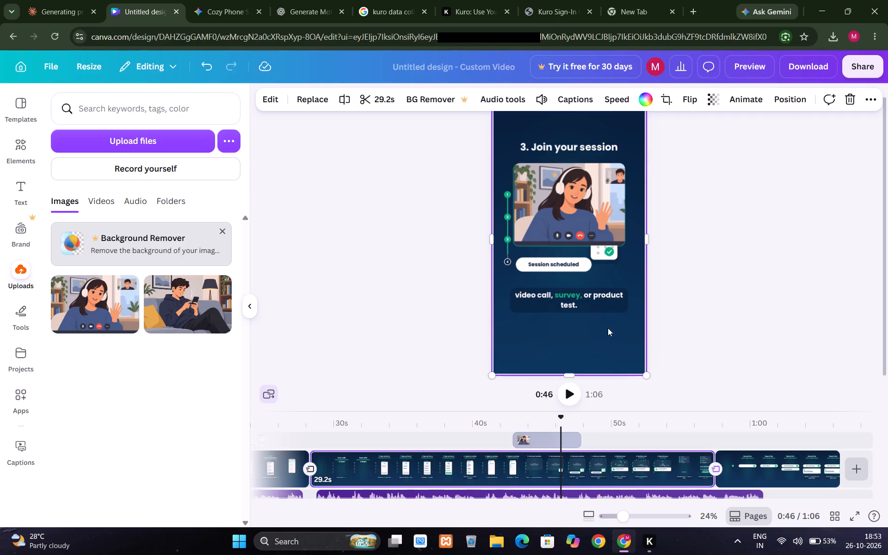
pyautogui.click(547, 215)
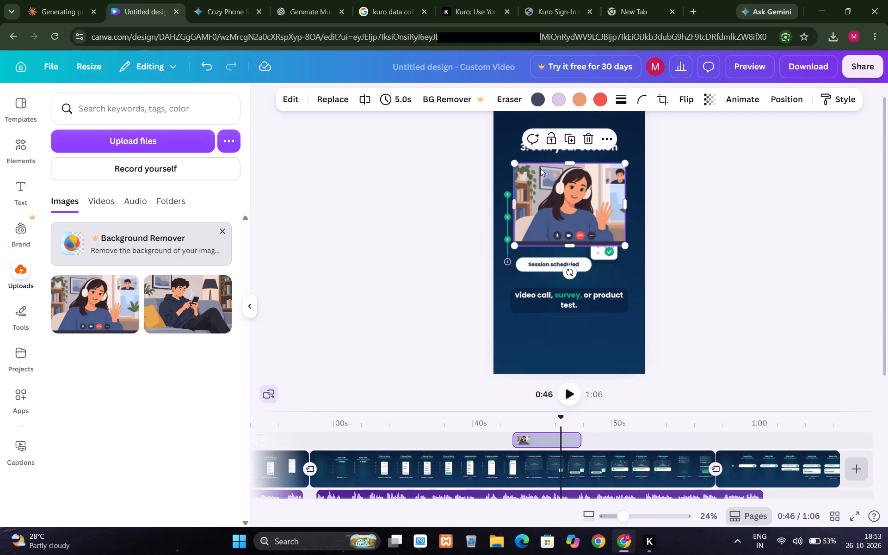
pyautogui.click(561, 162)
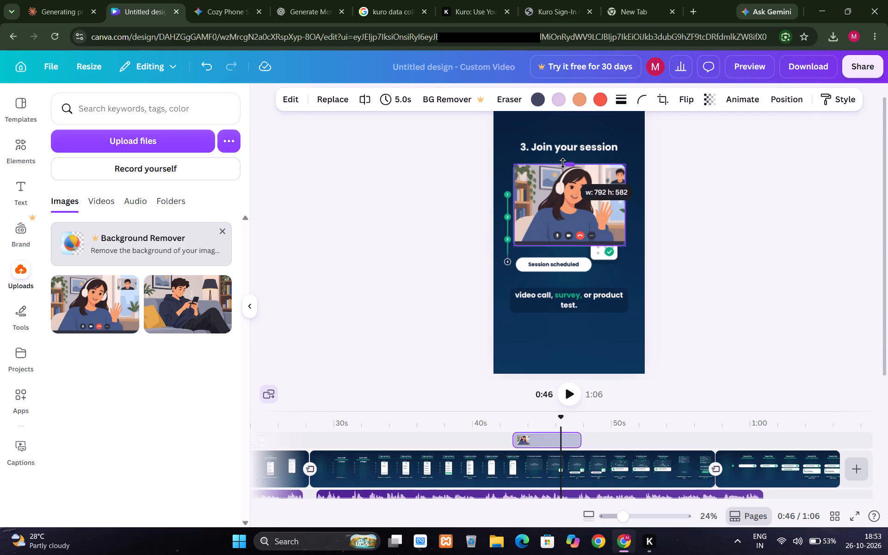
pyautogui.click(517, 209)
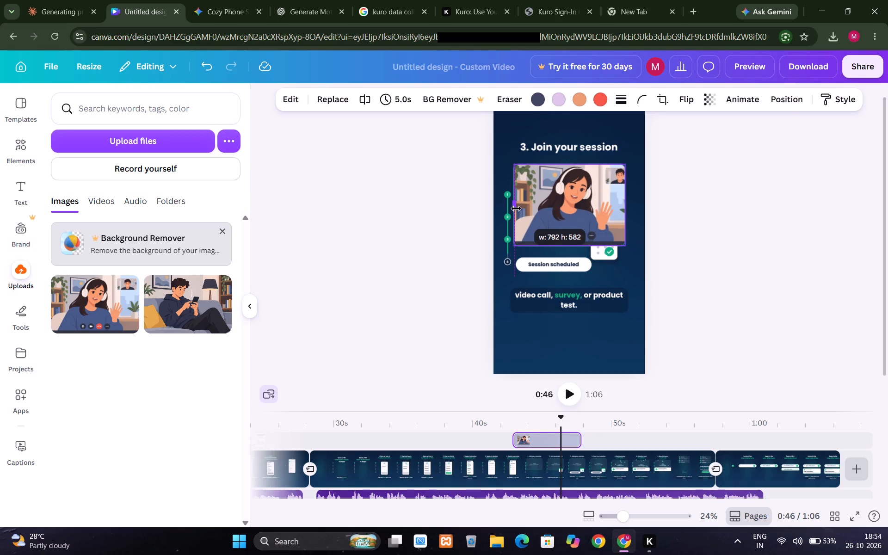
pyautogui.click(559, 322)
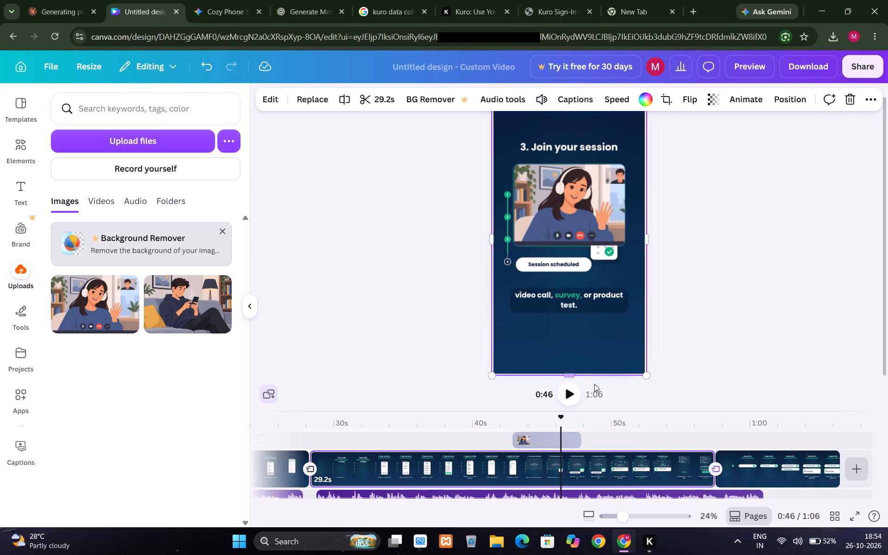
# Preview the transition from "2. Apply to studies" to "3. Join your session" to check when the video-call image appears.
pyautogui.click(496, 419)
pyautogui.click(569, 397)
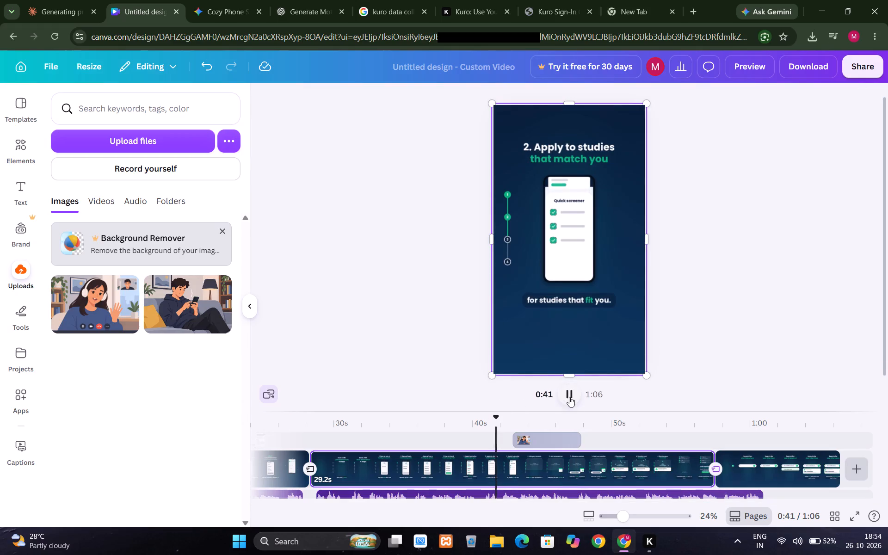
pyautogui.click(569, 397)
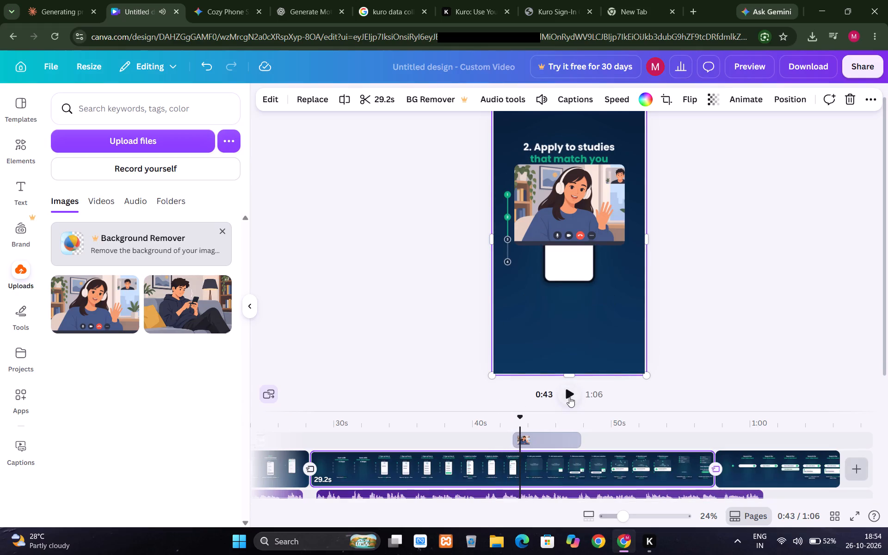
pyautogui.click(489, 430)
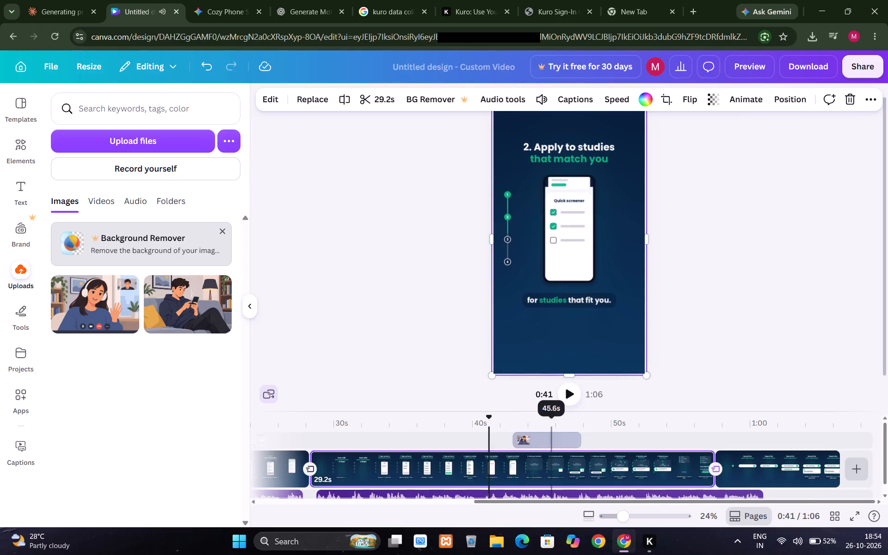
pyautogui.click(564, 401)
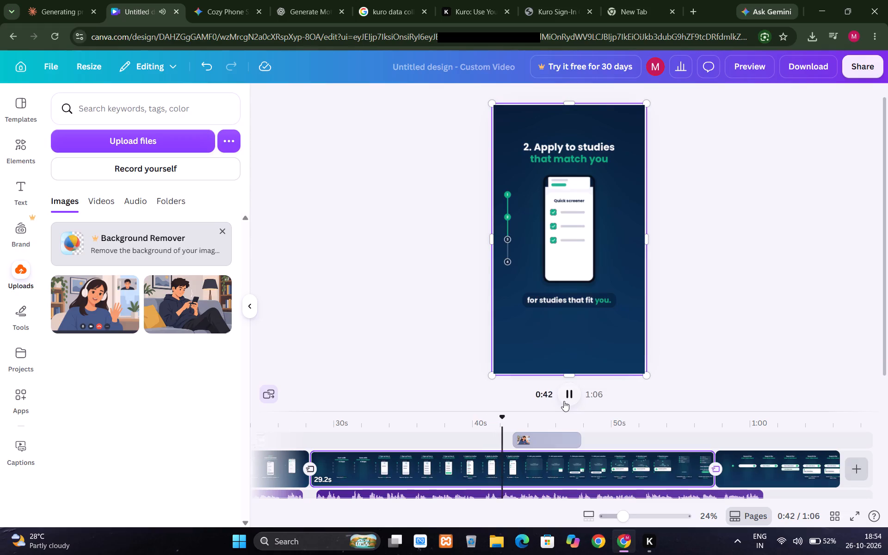
pyautogui.click(564, 401)
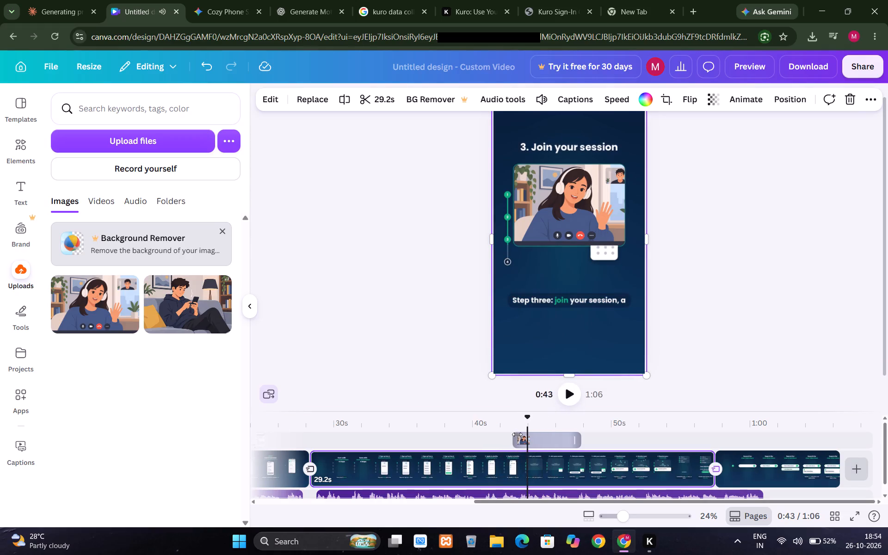
pyautogui.click(491, 437)
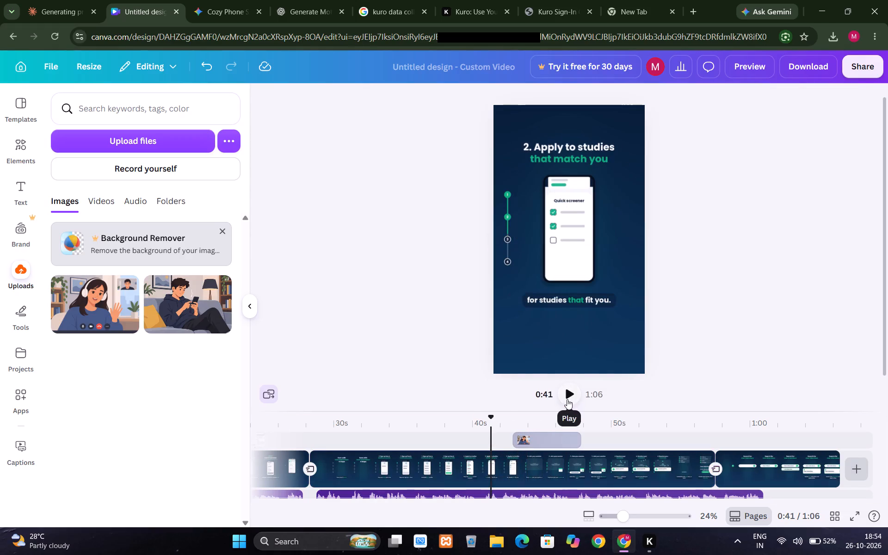
pyautogui.click(567, 399)
pyautogui.click(567, 399)
pyautogui.click(567, 399)
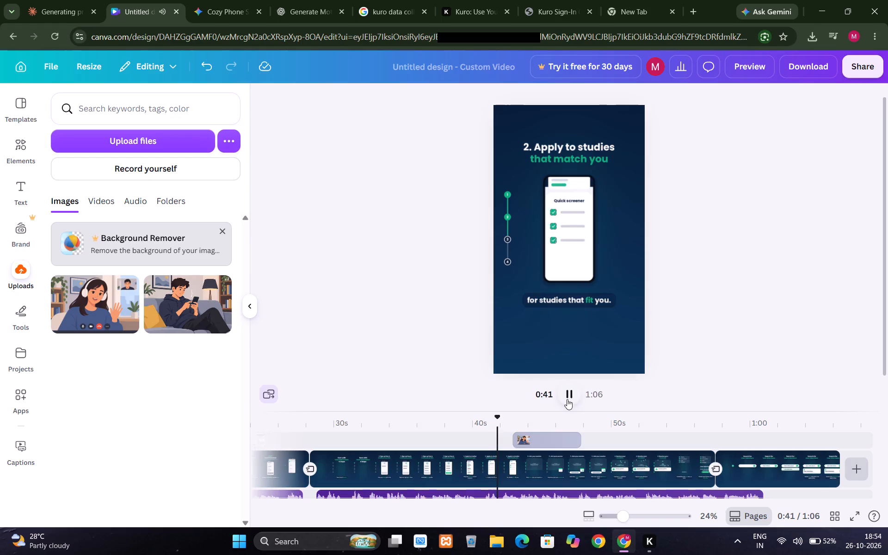
pyautogui.click(567, 399)
pyautogui.doubleClick(567, 399)
pyautogui.click(567, 399)
pyautogui.doubleClick(567, 399)
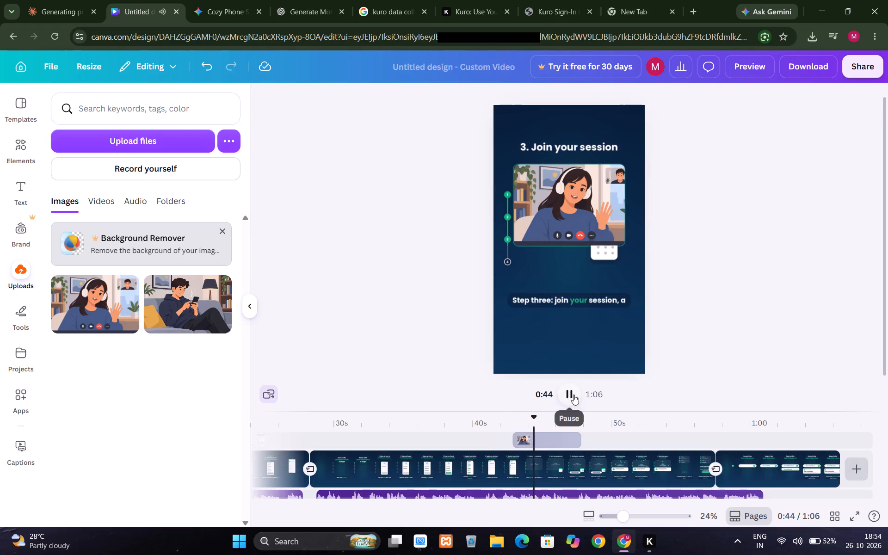
pyautogui.click(573, 395)
# Extend the start of the video-call image overlay slightly earlier for a duration of 5.1 s.
pyautogui.click(518, 438)
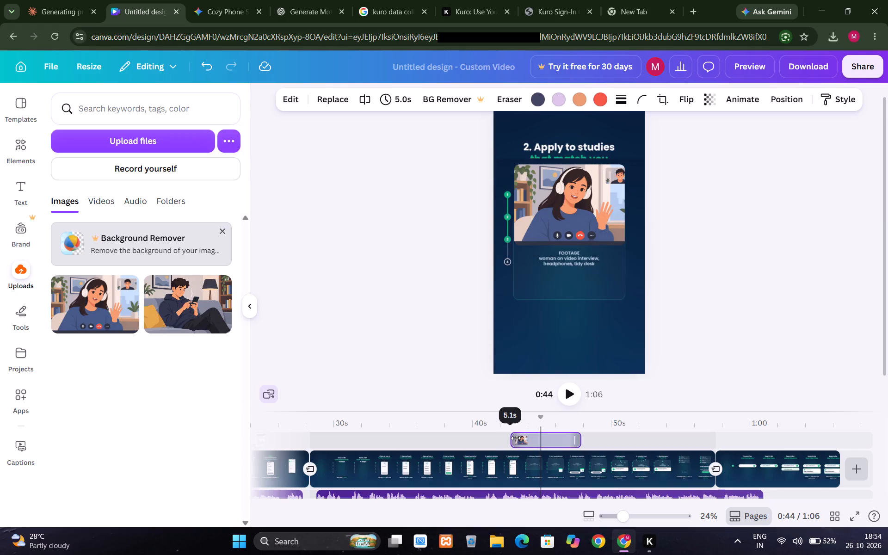
# Play through the "3. Join your session" scene and extend the end of the video-call overlay to a duration of 6.1 s.
pyautogui.click(491, 438)
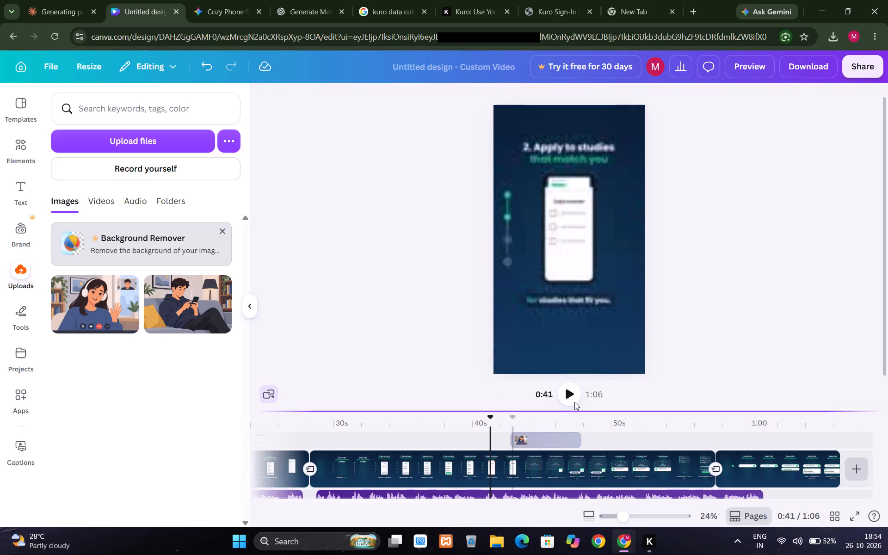
pyautogui.click(573, 397)
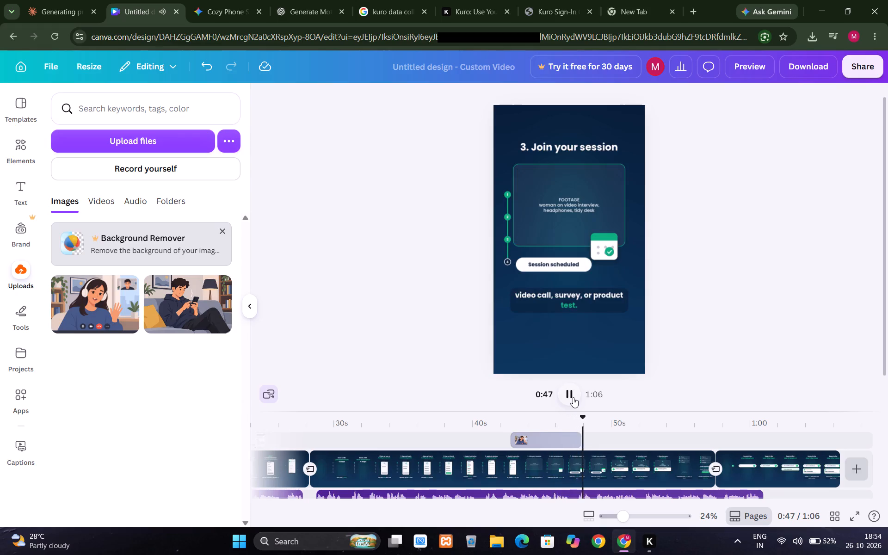
pyautogui.click(573, 397)
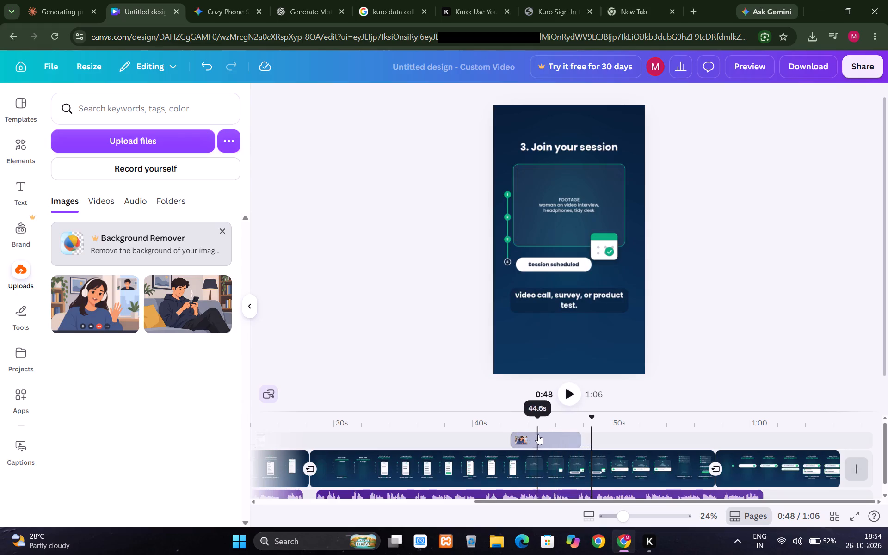
pyautogui.moveTo(574, 439); pyautogui.dragTo(575, 439)
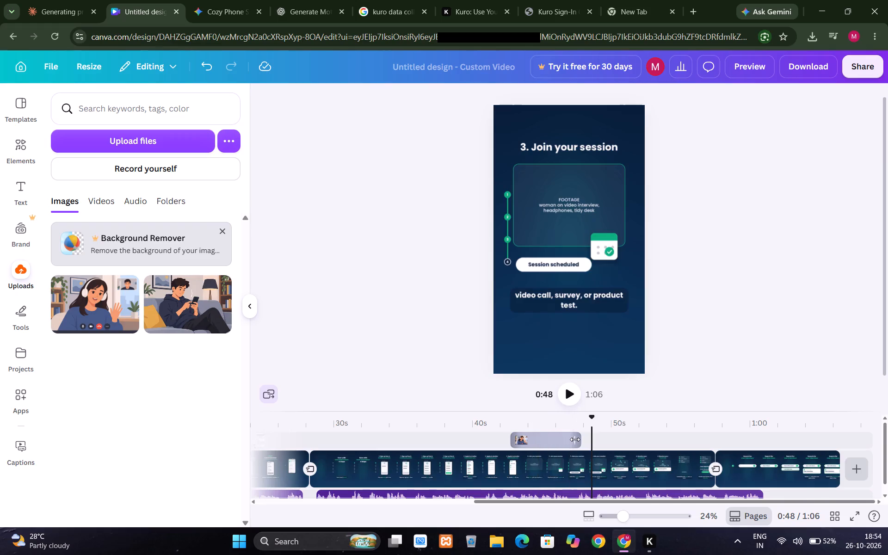
pyautogui.moveTo(575, 439); pyautogui.dragTo(582, 438)
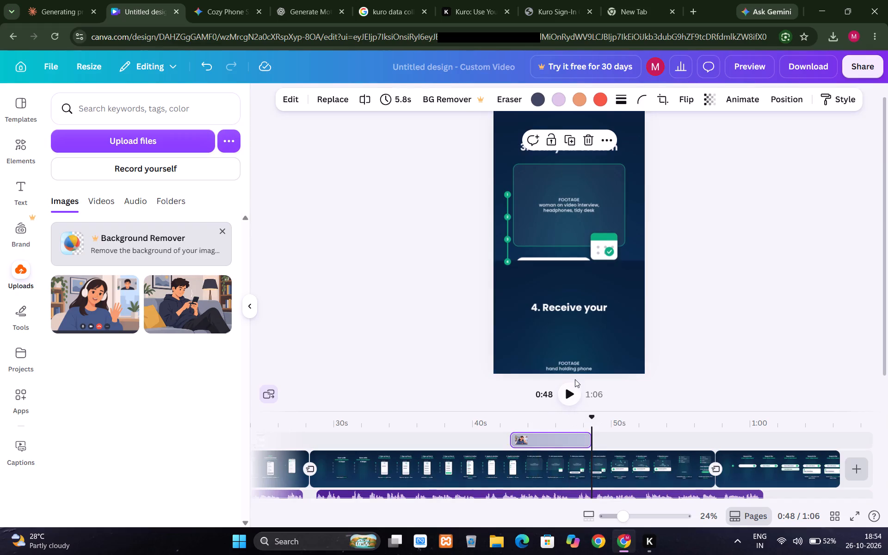
pyautogui.click(572, 398)
pyautogui.click(572, 398)
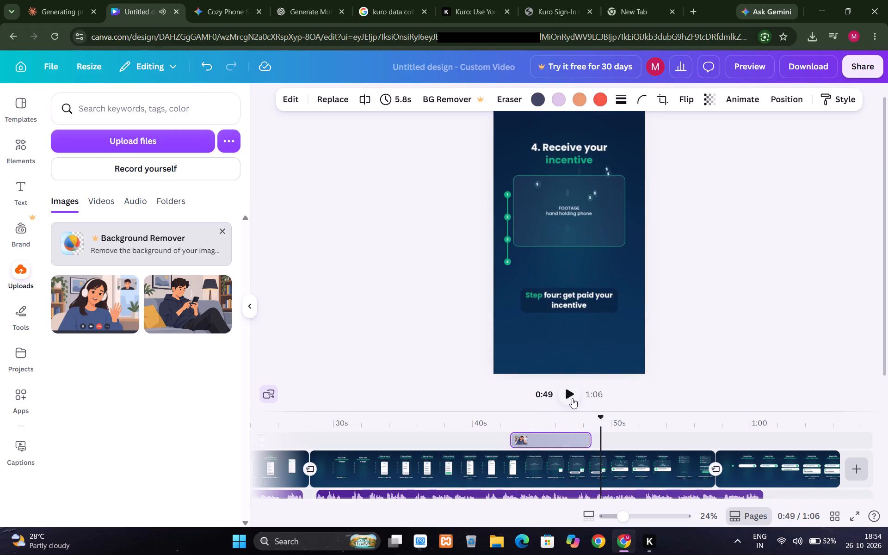
pyautogui.click(586, 443)
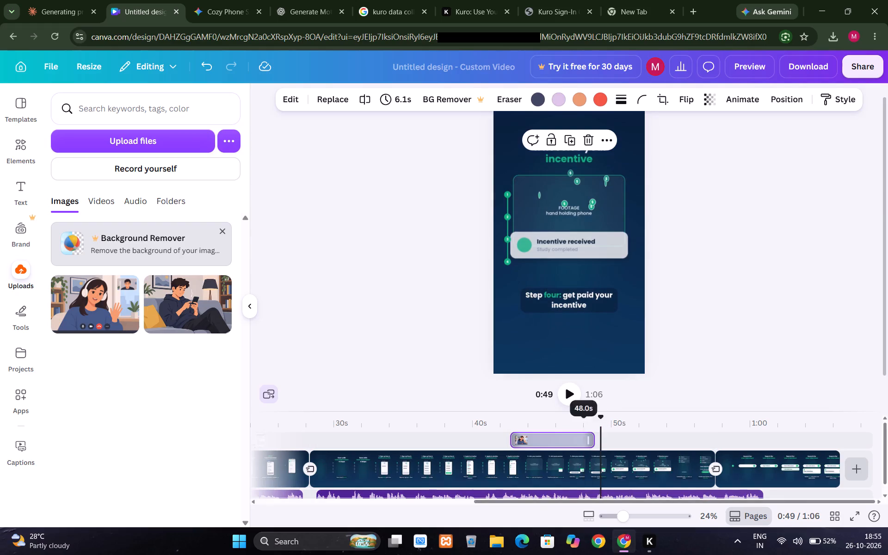
pyautogui.click(487, 443)
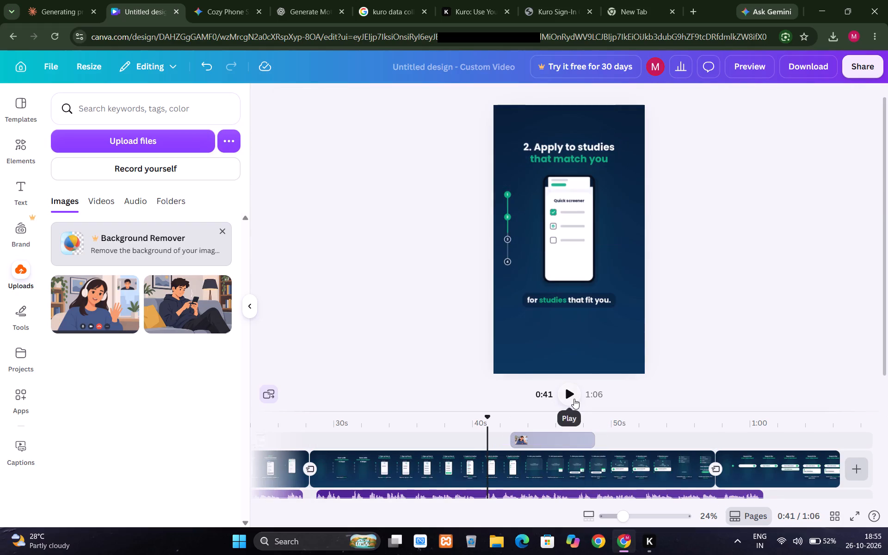
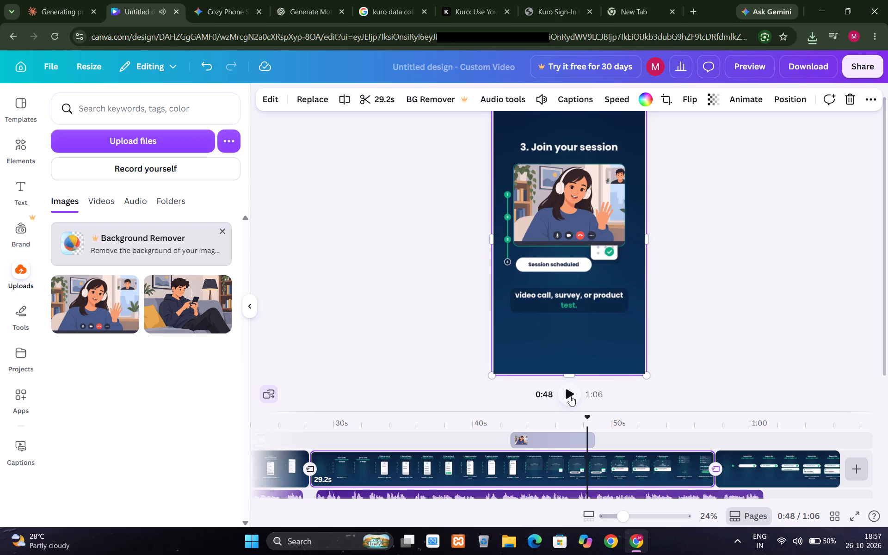
pyautogui.click(623, 199)
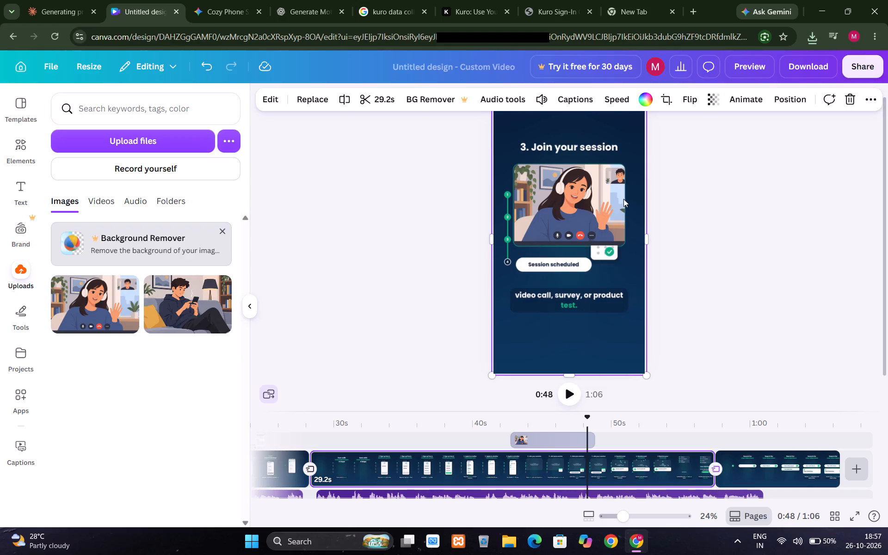
pyautogui.click(615, 205)
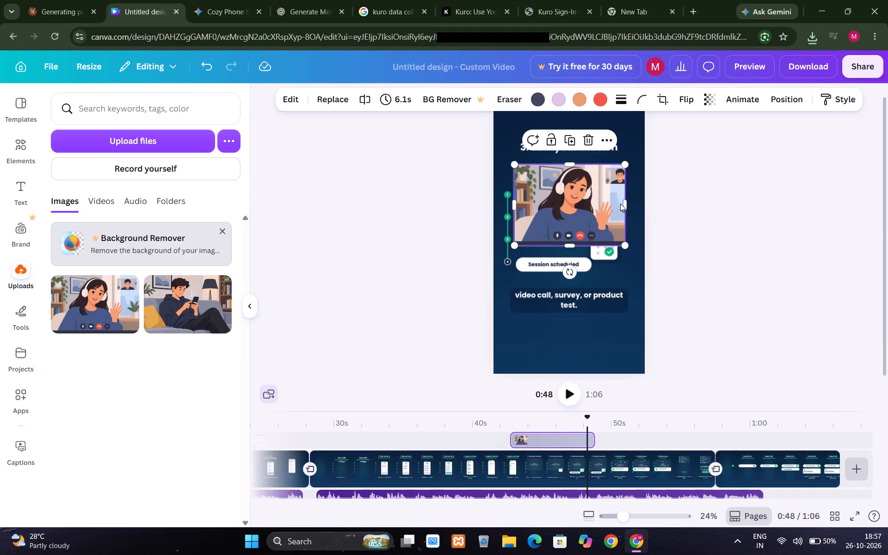
pyautogui.moveTo(626, 204); pyautogui.dragTo(632, 204)
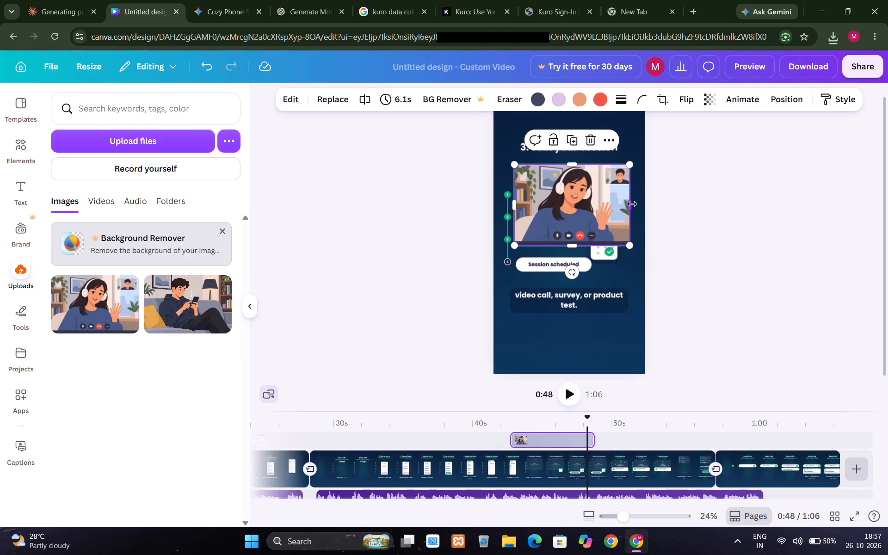
pyautogui.moveTo(606, 205); pyautogui.dragTo(598, 205)
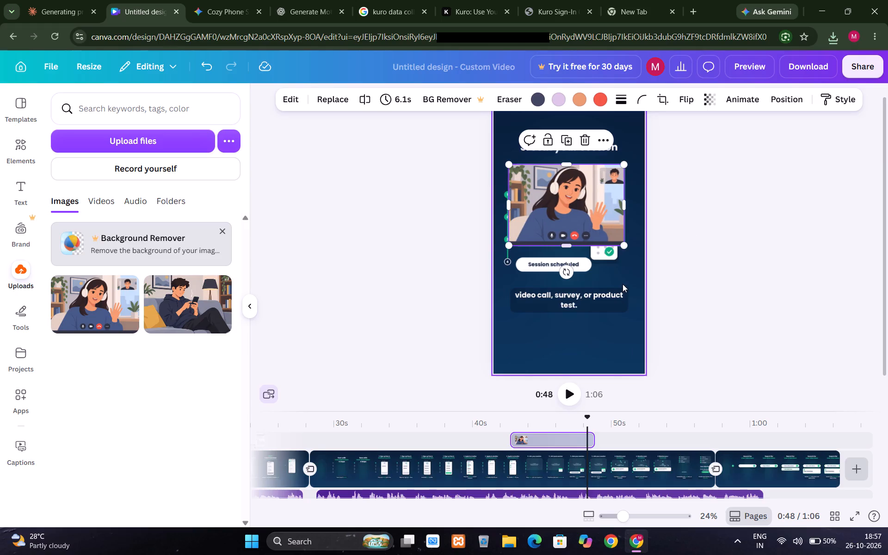
pyautogui.click(623, 284)
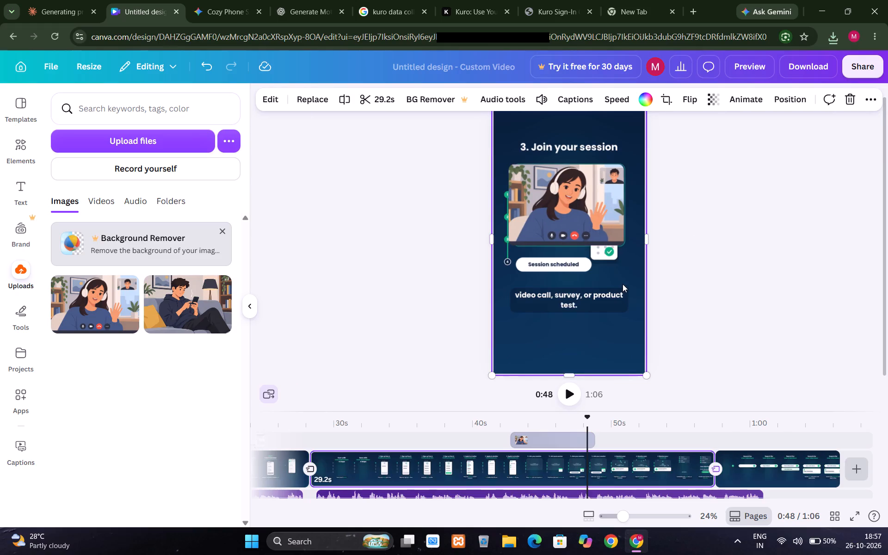
pyautogui.click(571, 205)
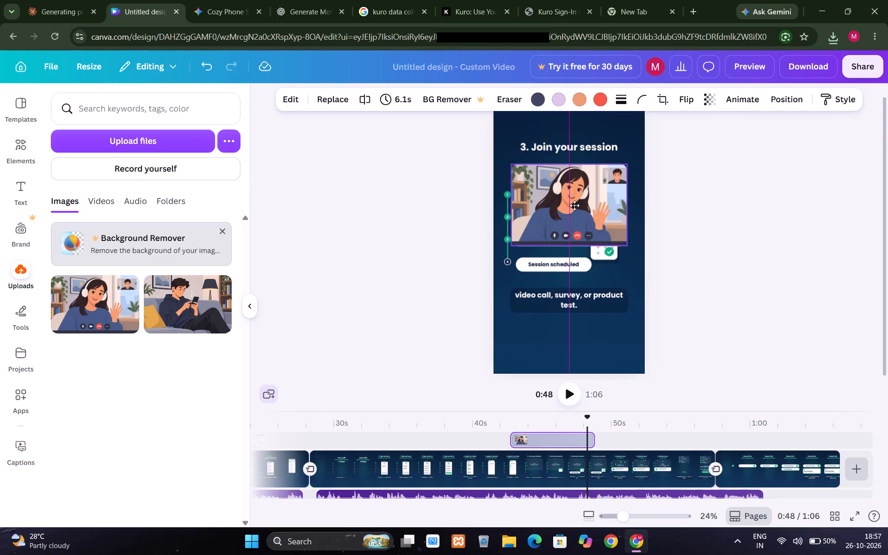
pyautogui.click(607, 277)
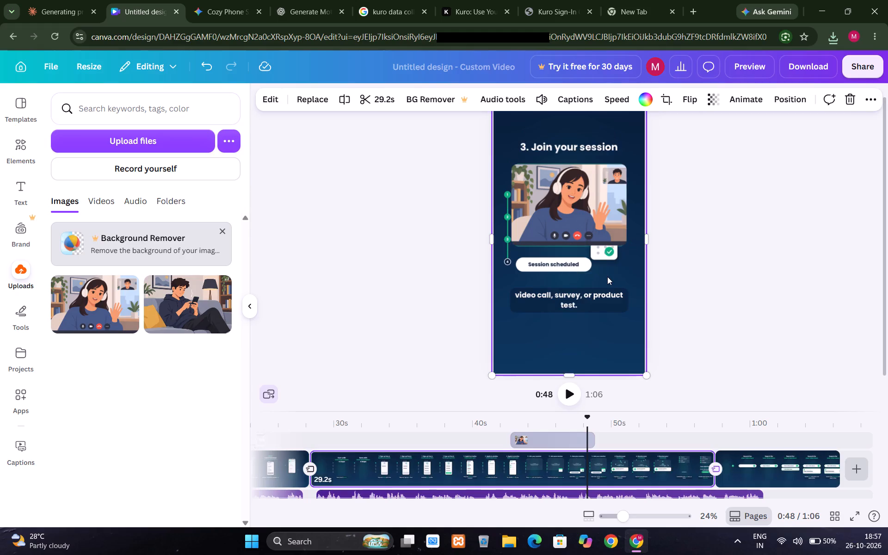
# Extend the video-call overlay's bottom edge slightly and nudge the image to cover the placeholder frame.
pyautogui.click(569, 182)
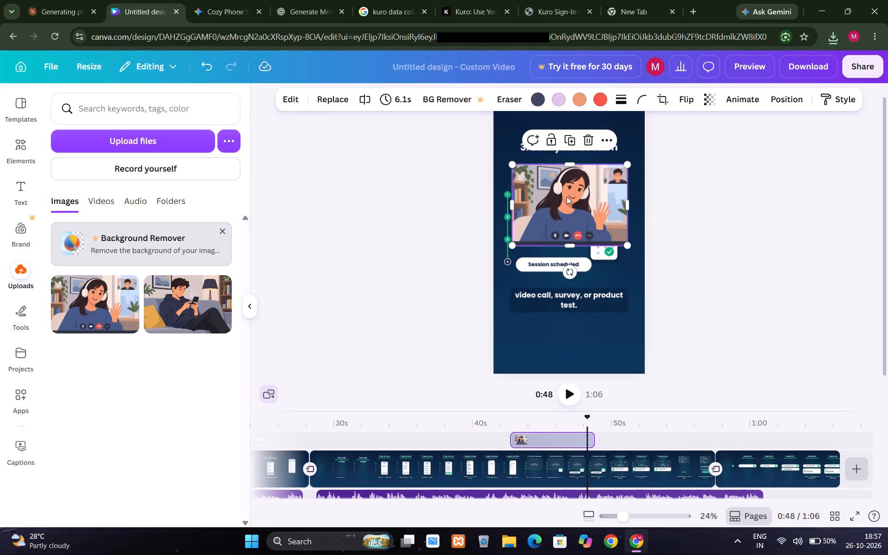
pyautogui.click(569, 247)
pyautogui.click(603, 275)
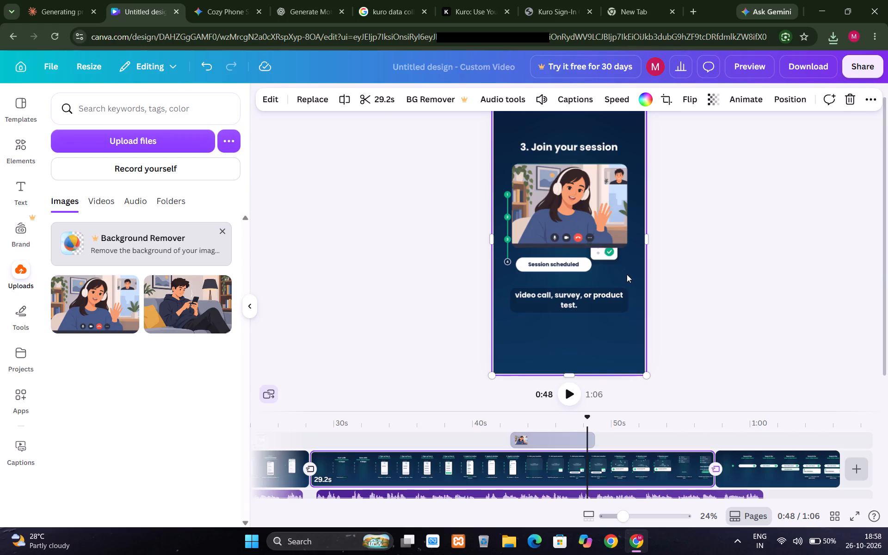
pyautogui.click(568, 199)
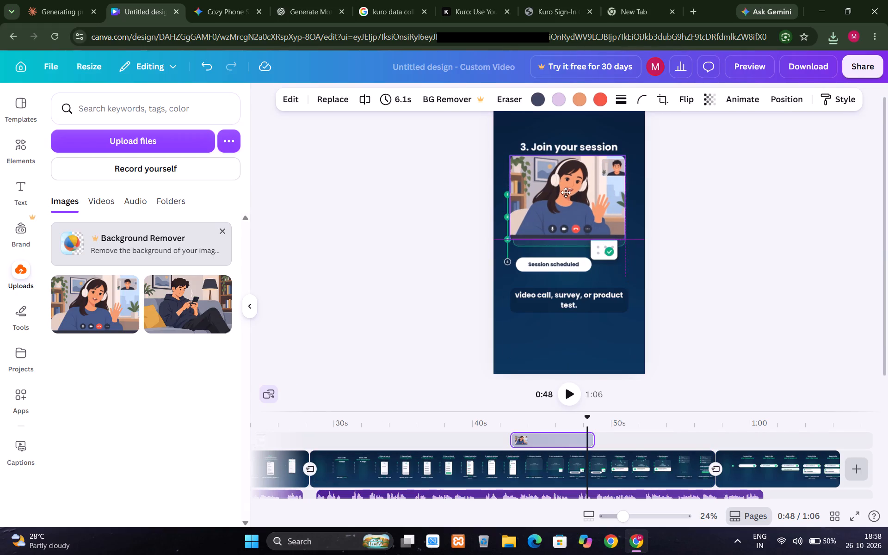
pyautogui.click(605, 272)
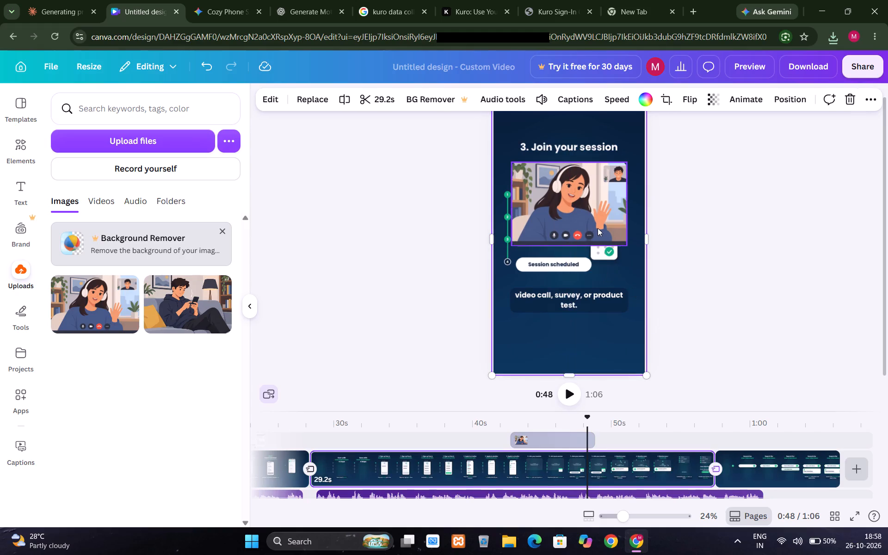
pyautogui.click(597, 228)
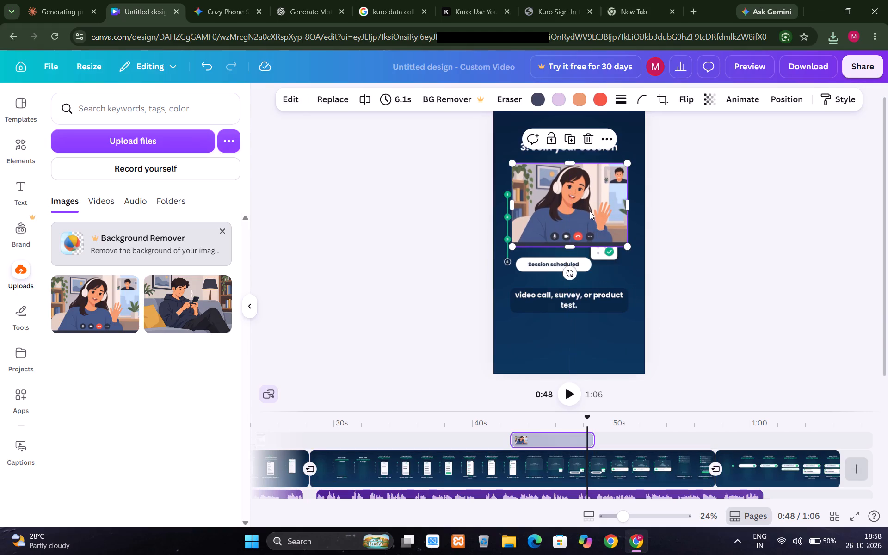
pyautogui.click(587, 210)
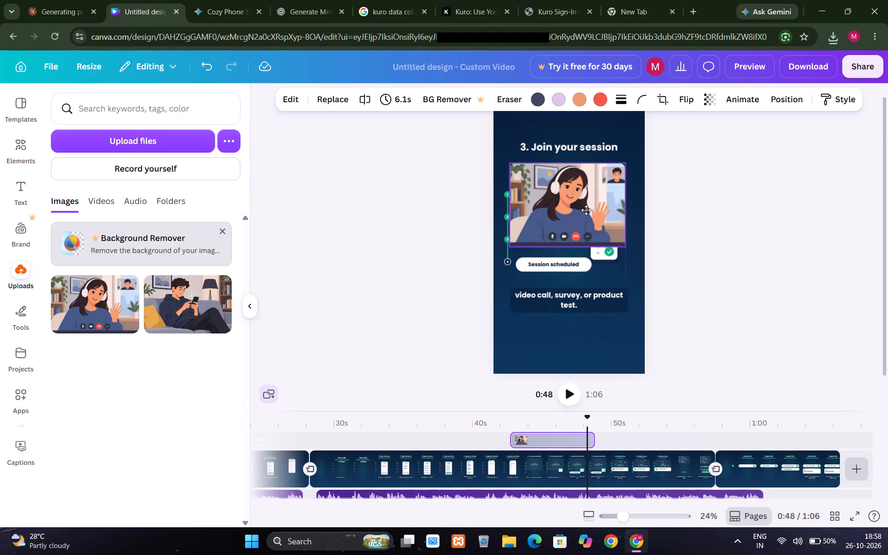
pyautogui.click(610, 273)
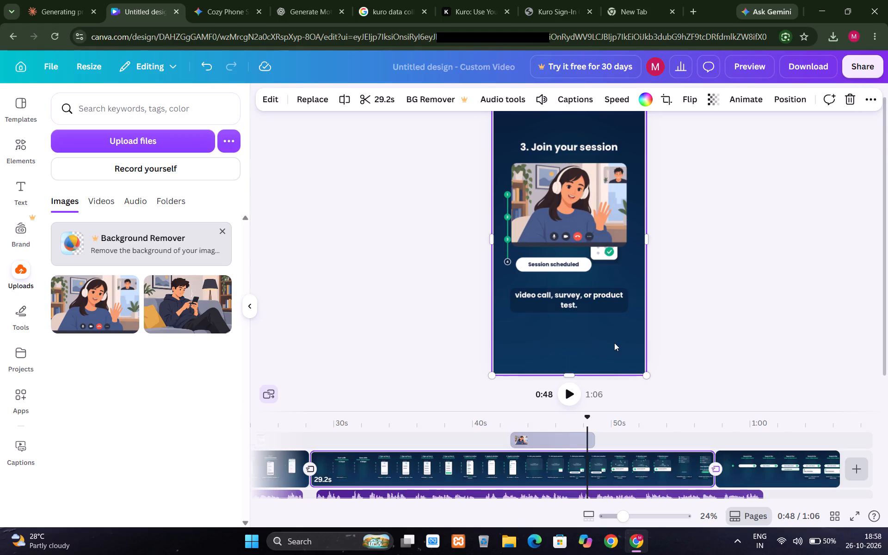
# Play on from 0:48 to check the end of the video-call overlay, stopping at 0:49.
pyautogui.click(569, 390)
pyautogui.click(569, 390)
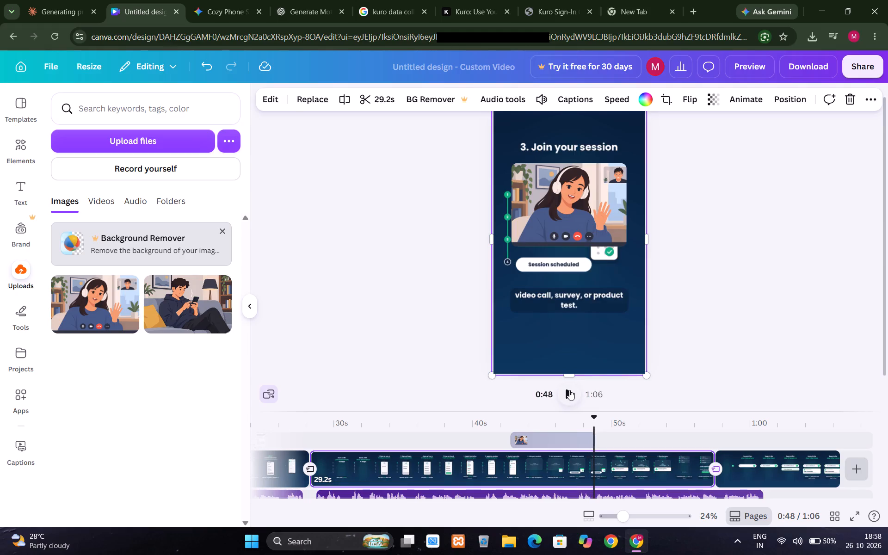
pyautogui.doubleClick(569, 390)
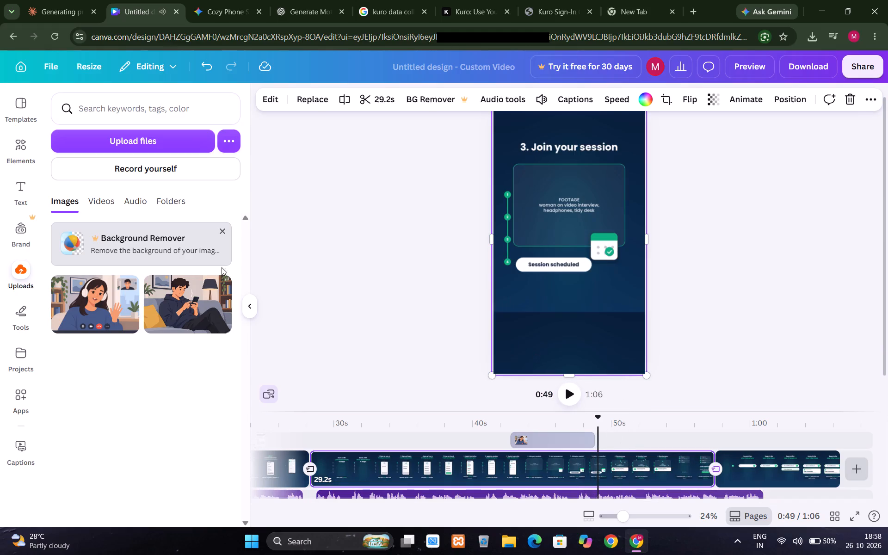
# Upload the image "Excited About a $20 Reward" from the Downloads folder.
pyautogui.click(140, 142)
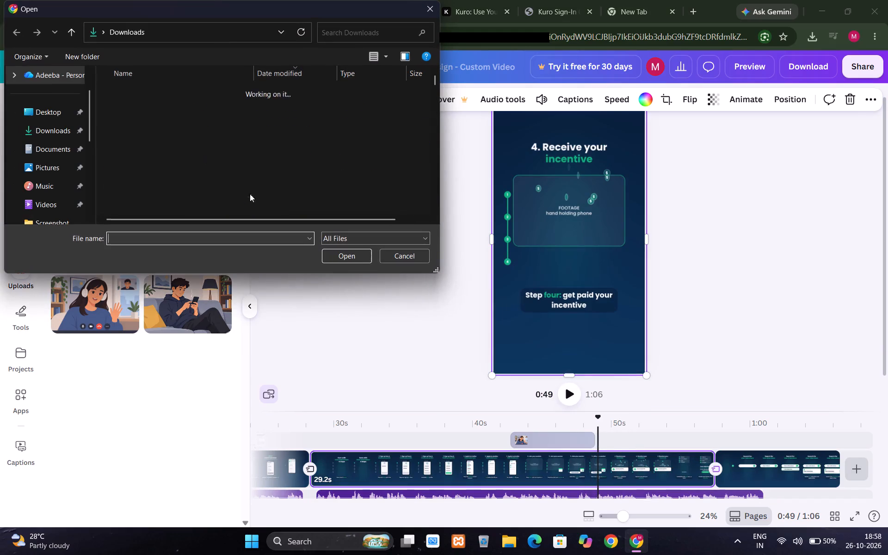
pyautogui.click(175, 102)
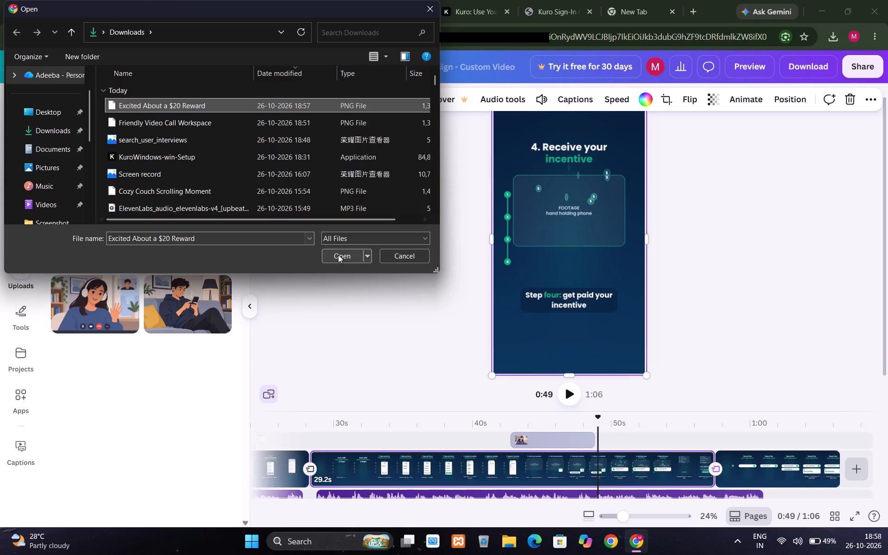
pyautogui.click(338, 255)
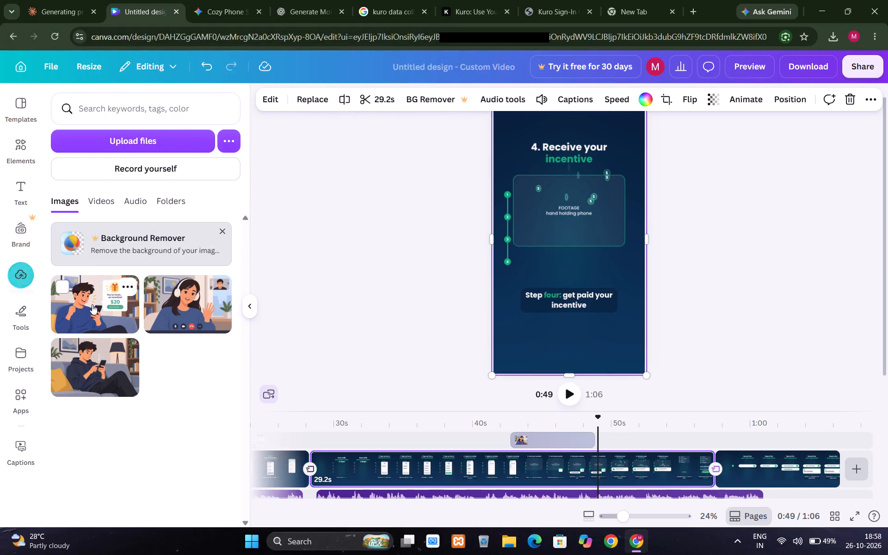
# Add the uploaded $20 reward image at 0:49 and align its upper corner with the footage placeholder's frame.
pyautogui.moveTo(92, 304); pyautogui.dragTo(574, 219)
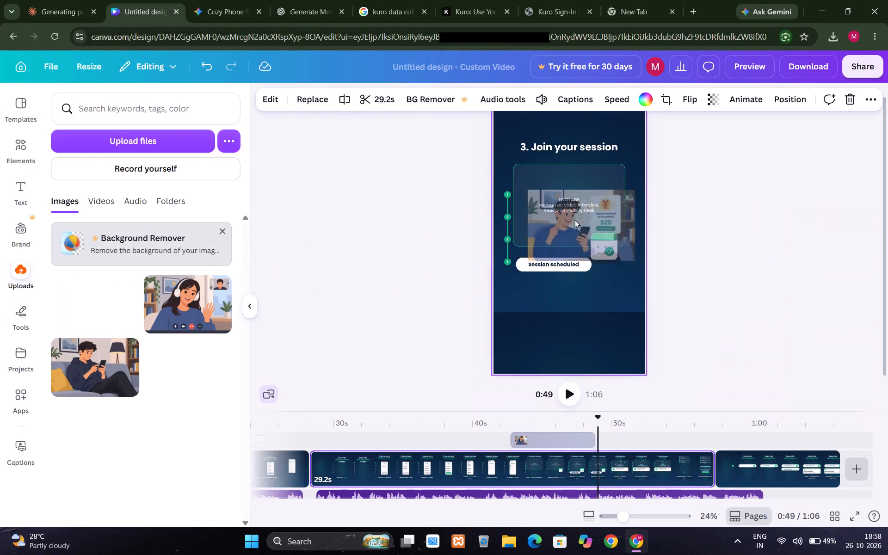
pyautogui.moveTo(574, 219); pyautogui.dragTo(578, 219)
pyautogui.moveTo(566, 216); pyautogui.dragTo(539, 185)
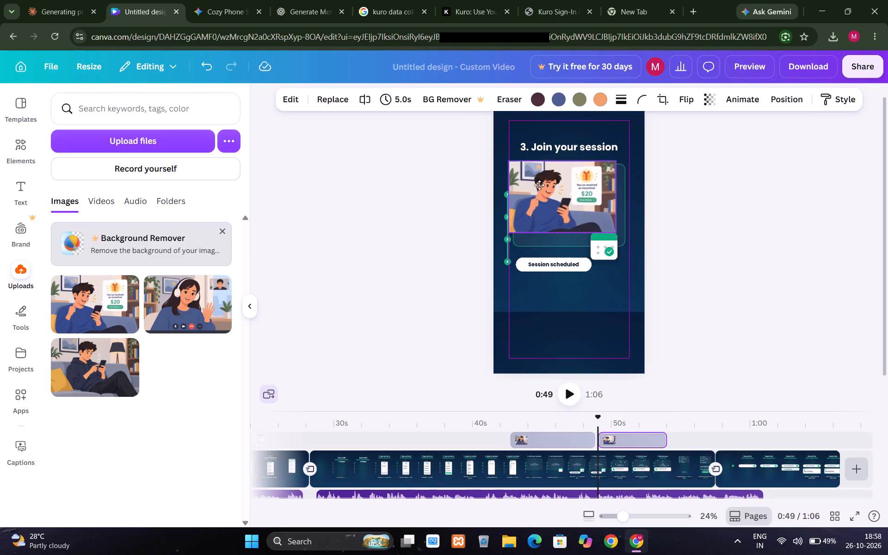
pyautogui.moveTo(539, 185); pyautogui.dragTo(544, 190)
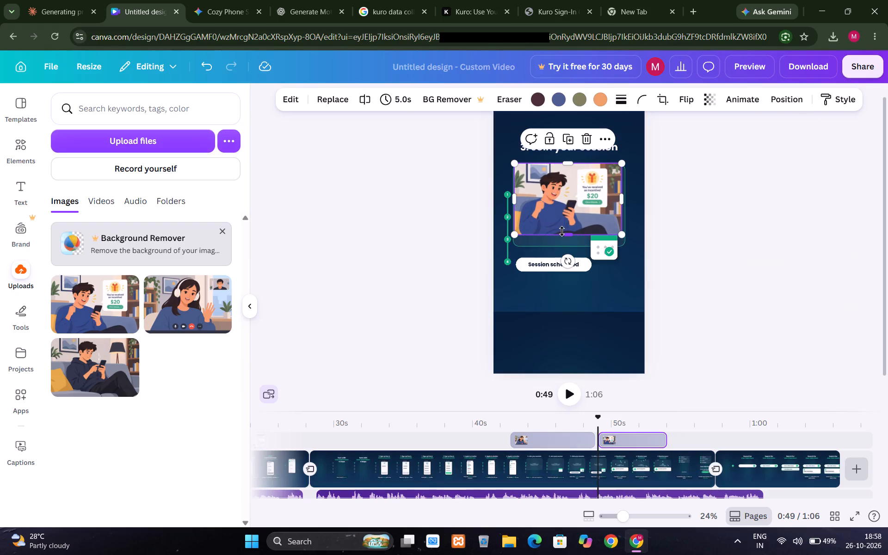
# Stretch the $20 reward image downward and sideways until it matches the footage placeholder's height and width.
pyautogui.moveTo(563, 230); pyautogui.dragTo(564, 240)
pyautogui.click(561, 164)
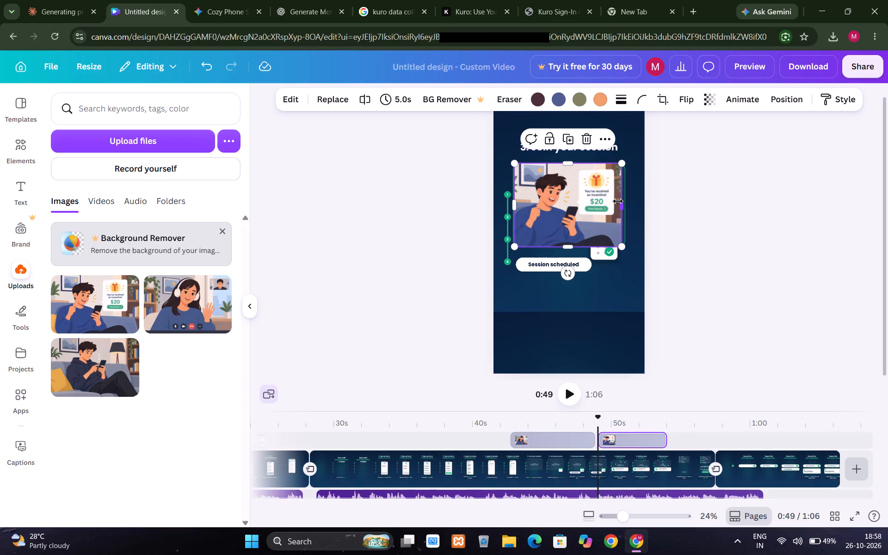
pyautogui.click(618, 201)
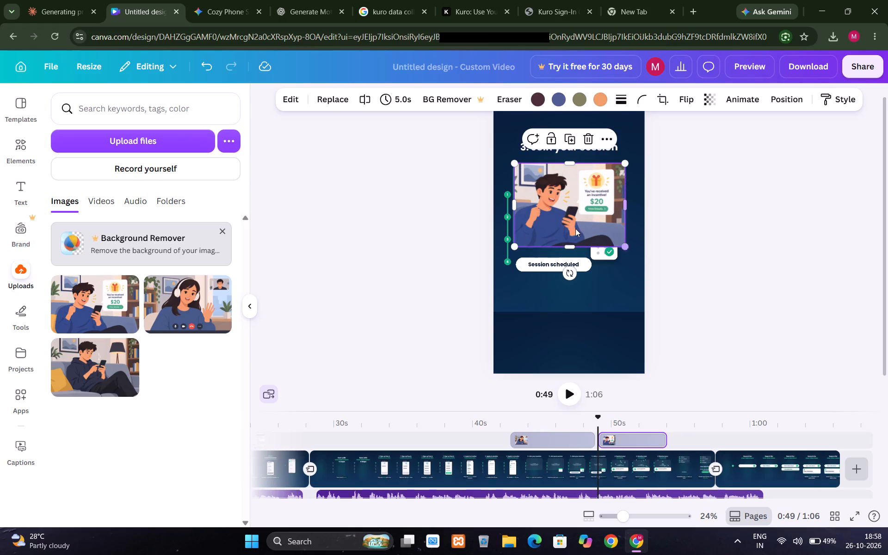
pyautogui.moveTo(516, 203); pyautogui.dragTo(510, 198)
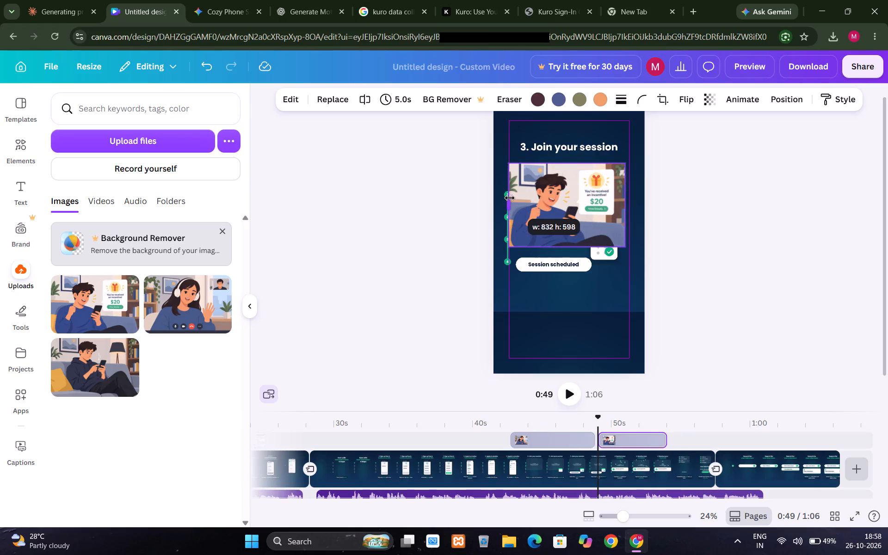
pyautogui.moveTo(510, 198); pyautogui.dragTo(516, 197)
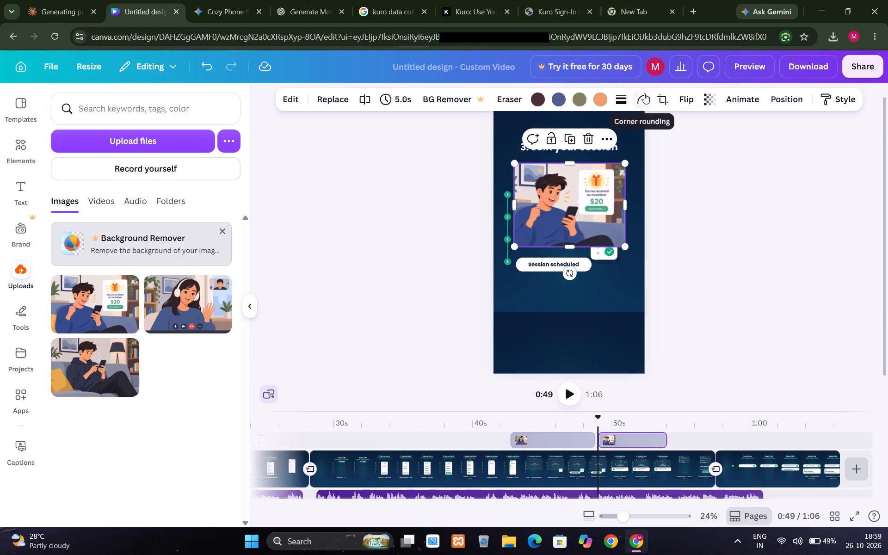
# Set the $20 reward image's corner rounding to 35.
pyautogui.click(644, 93)
pyautogui.moveTo(587, 145); pyautogui.dragTo(613, 148)
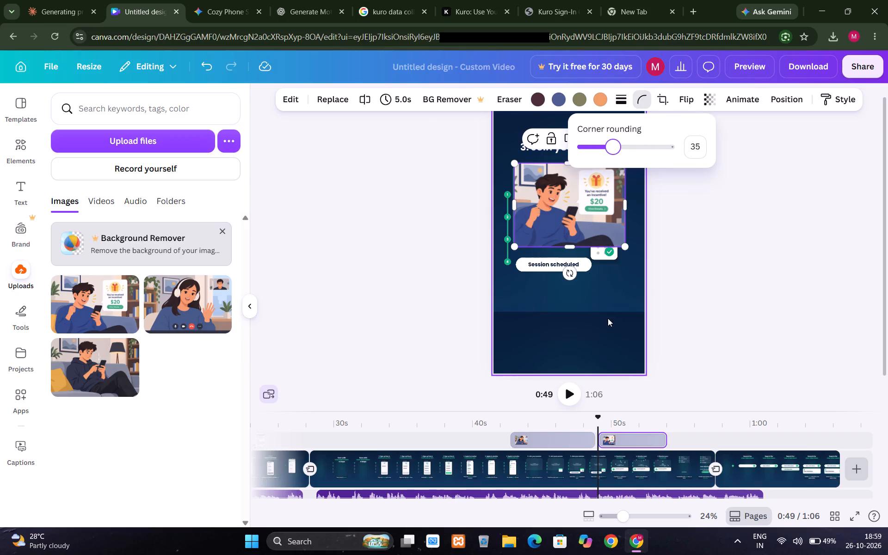
pyautogui.click(608, 318)
pyautogui.click(568, 215)
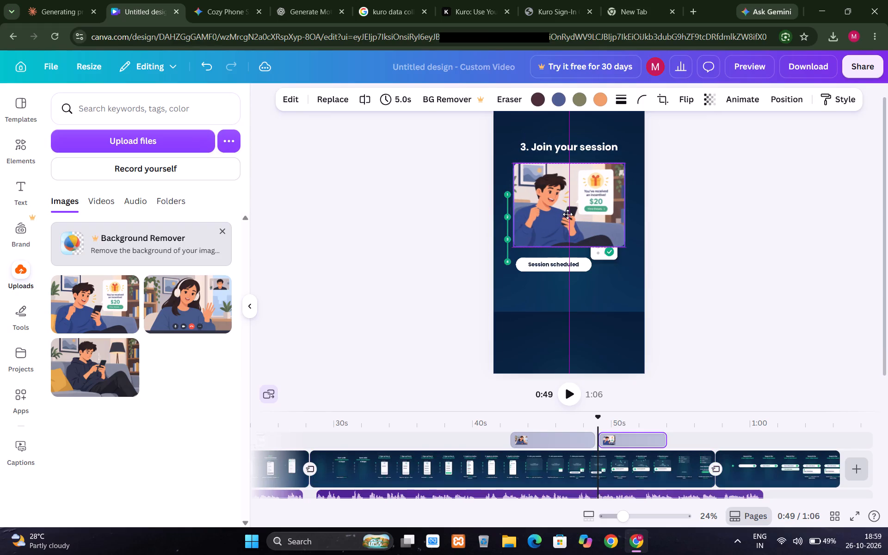
pyautogui.click(600, 289)
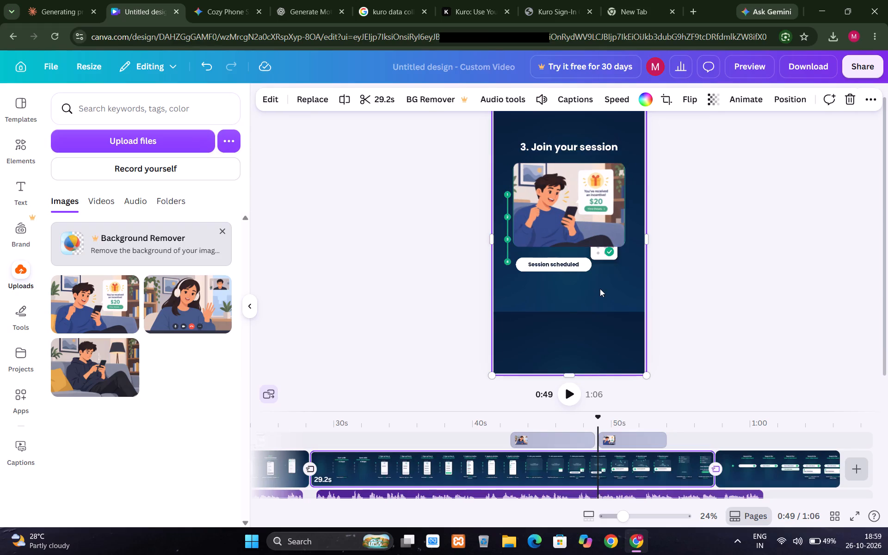
# Play on to 0:51 and move the $20 reward image down over the "4. Receive your incentive" placeholder, below the heading and horizontally centred.
pyautogui.click(569, 394)
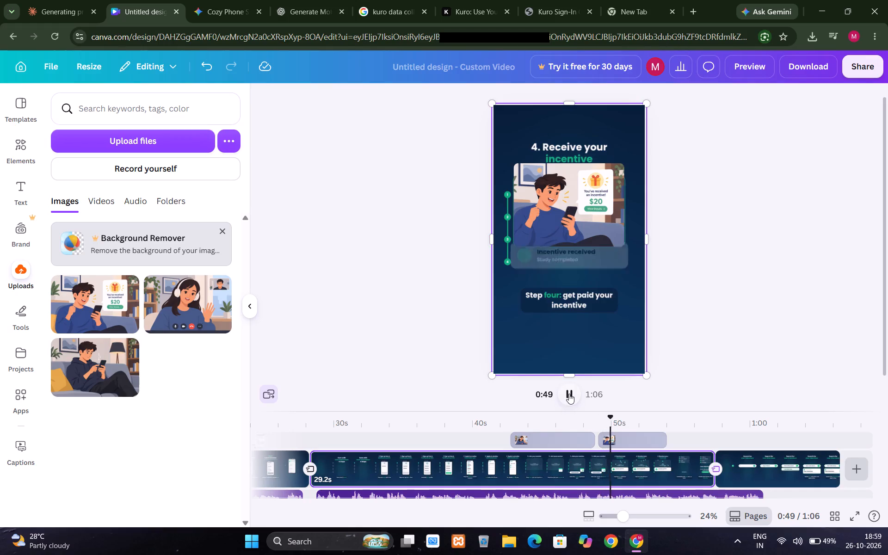
pyautogui.click(569, 394)
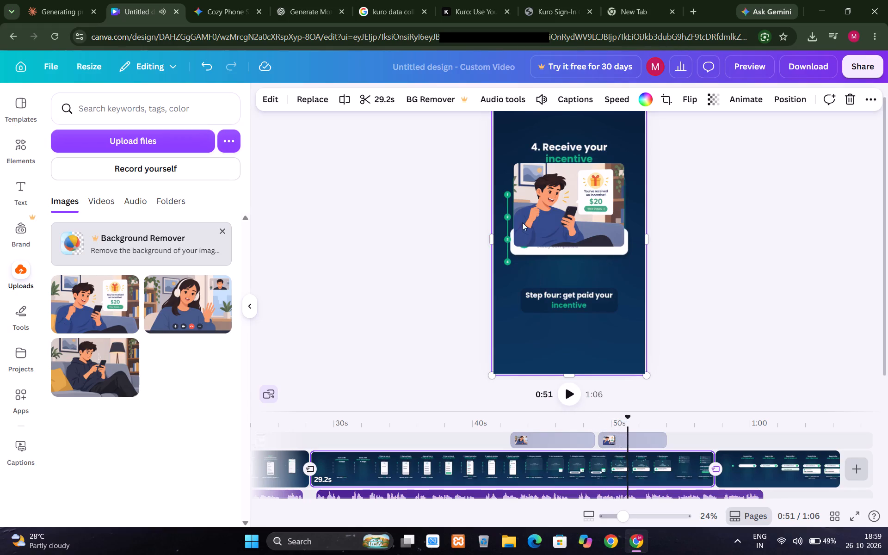
pyautogui.moveTo(522, 223); pyautogui.dragTo(526, 206)
pyautogui.moveTo(526, 206); pyautogui.dragTo(526, 205)
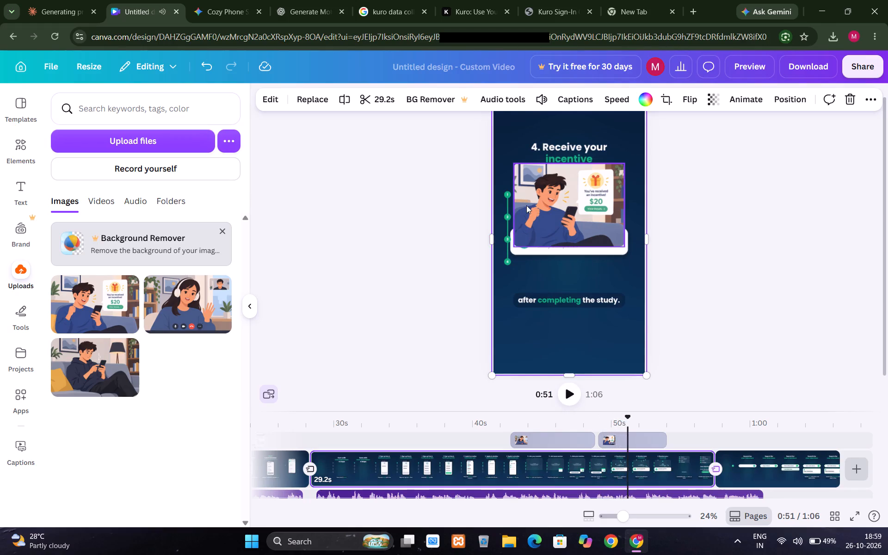
pyautogui.moveTo(526, 205); pyautogui.dragTo(526, 180)
pyautogui.moveTo(551, 194); pyautogui.dragTo(549, 166)
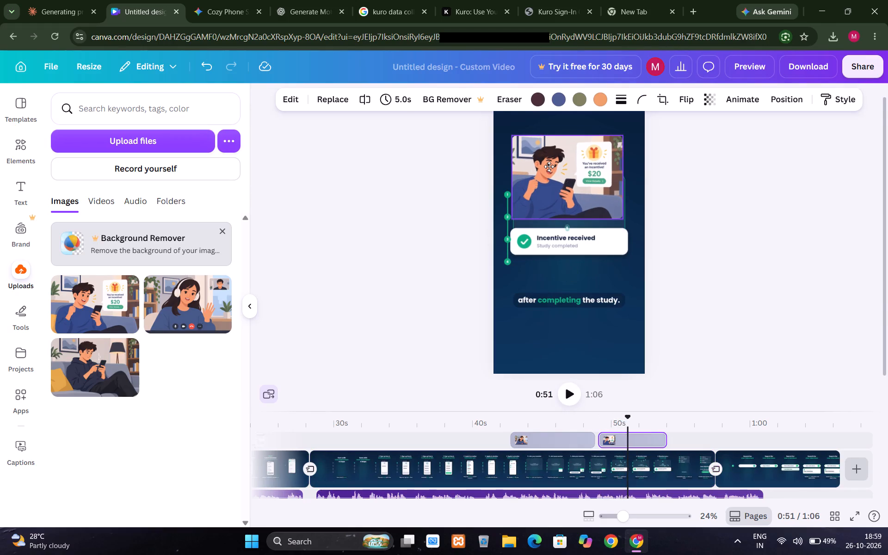
pyautogui.moveTo(549, 166); pyautogui.dragTo(560, 262)
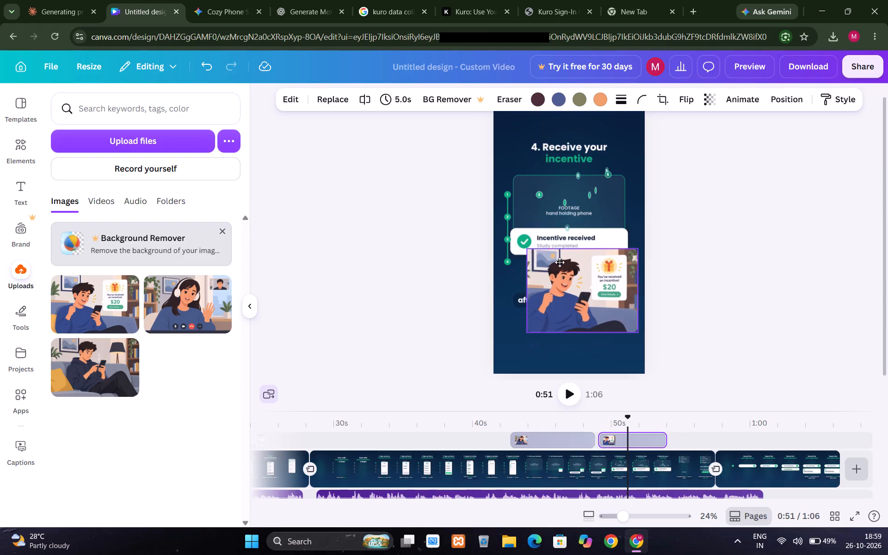
pyautogui.moveTo(560, 262); pyautogui.dragTo(553, 187)
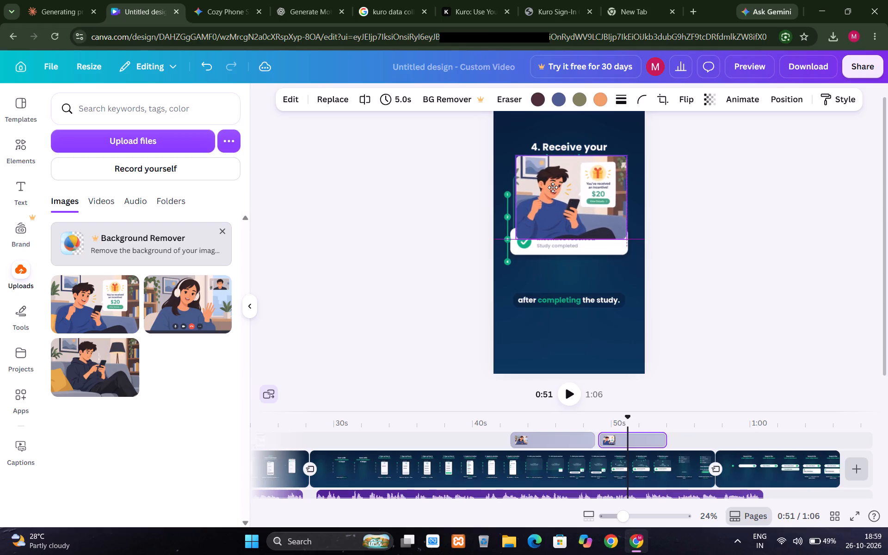
pyautogui.moveTo(553, 187); pyautogui.dragTo(550, 180)
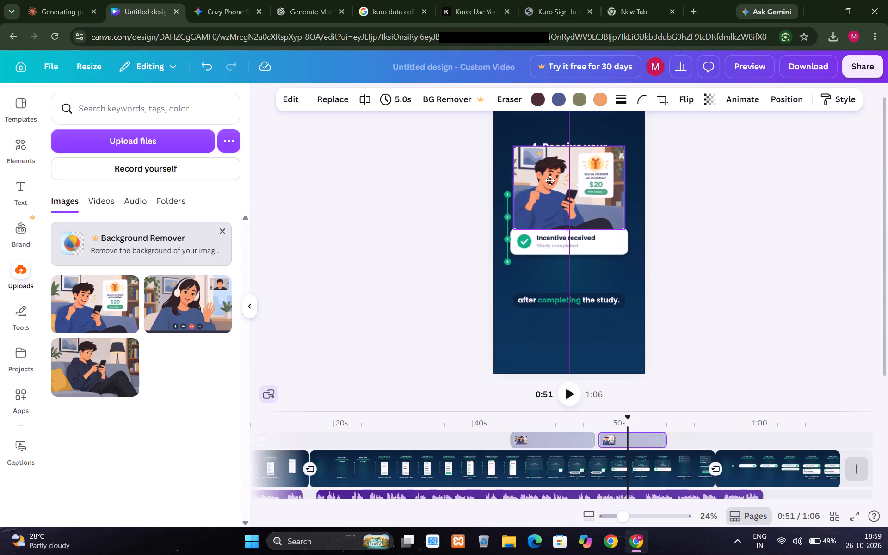
pyautogui.moveTo(550, 180); pyautogui.dragTo(551, 210)
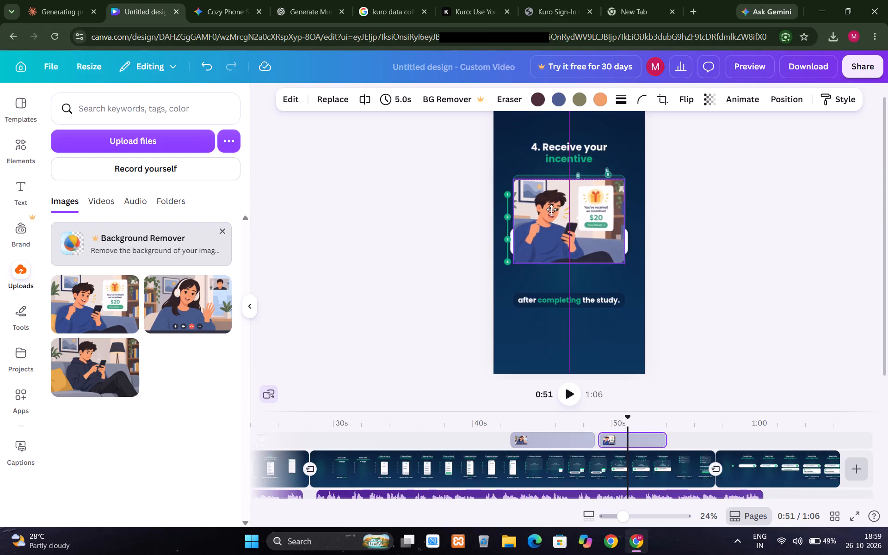
pyautogui.moveTo(551, 210); pyautogui.dragTo(552, 206)
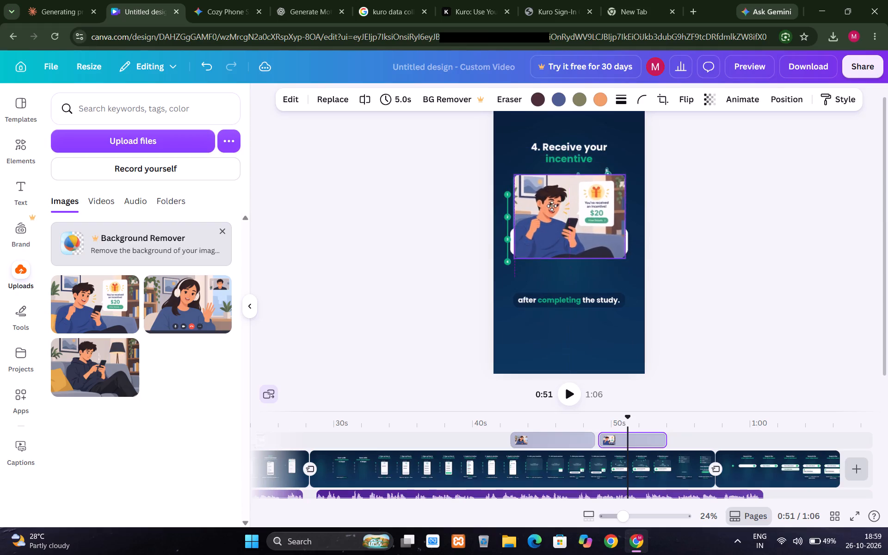
pyautogui.moveTo(552, 206); pyautogui.dragTo(552, 206)
pyautogui.click(609, 273)
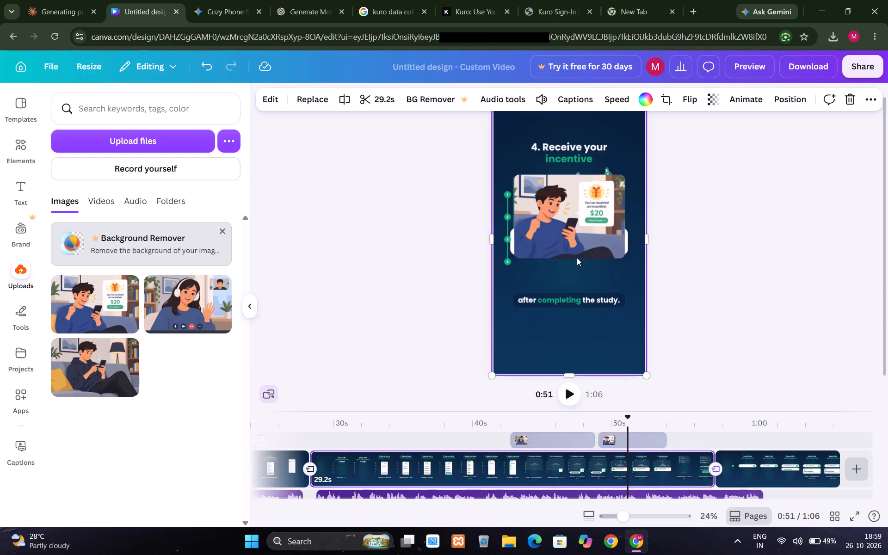
# Replay the switch from the video-call overlay and extend the $20 reward overlay's start back to meet it, for a 5.1 s duration.
pyautogui.click(573, 443)
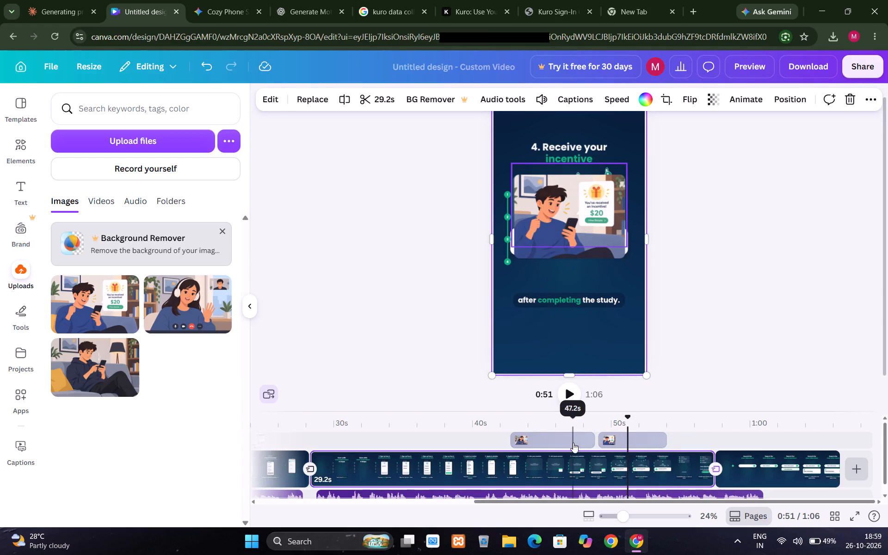
pyautogui.click(572, 386)
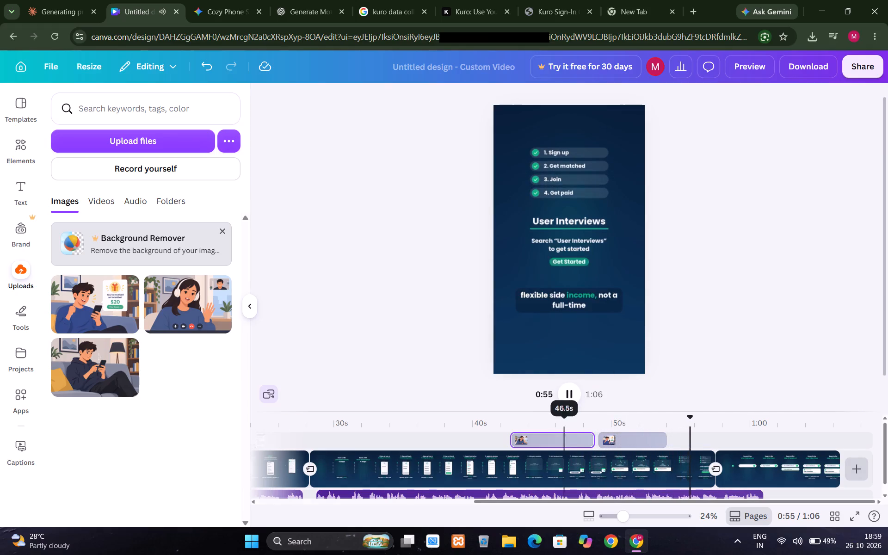
pyautogui.click(550, 440)
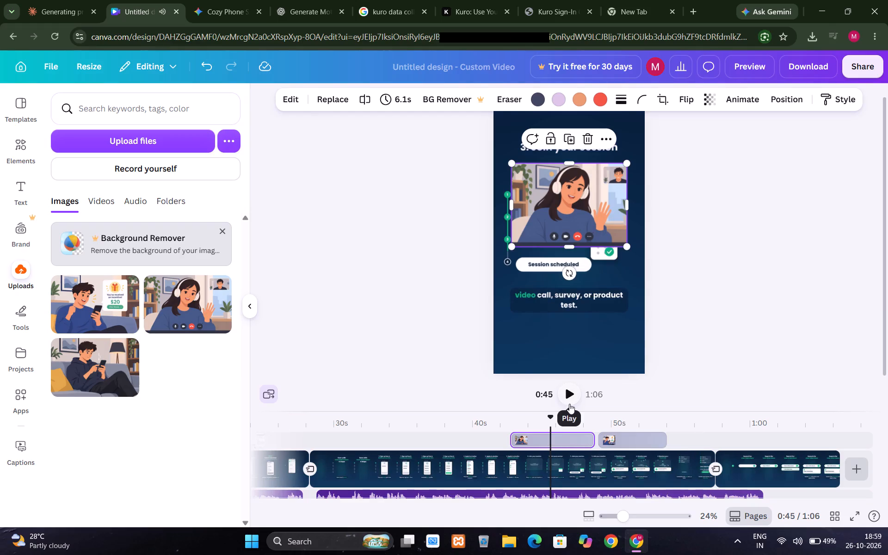
pyautogui.click(570, 394)
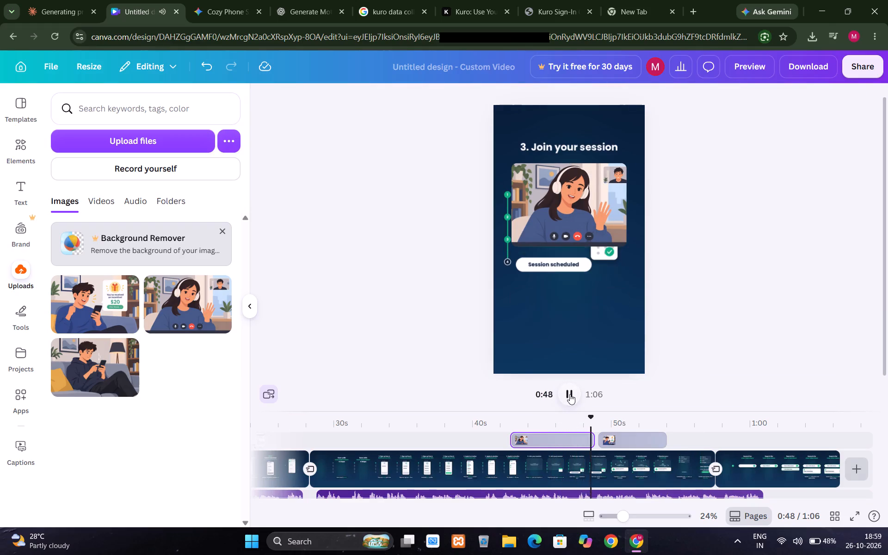
pyautogui.click(570, 394)
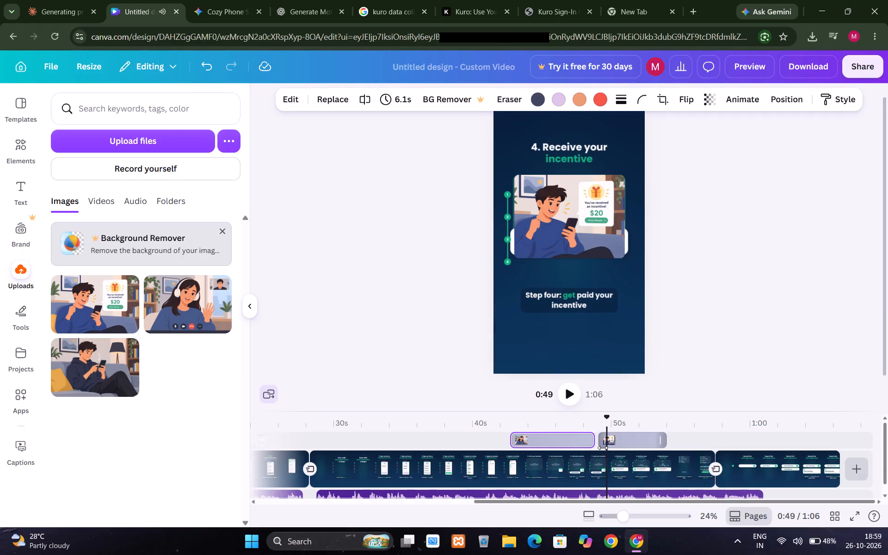
pyautogui.click(614, 438)
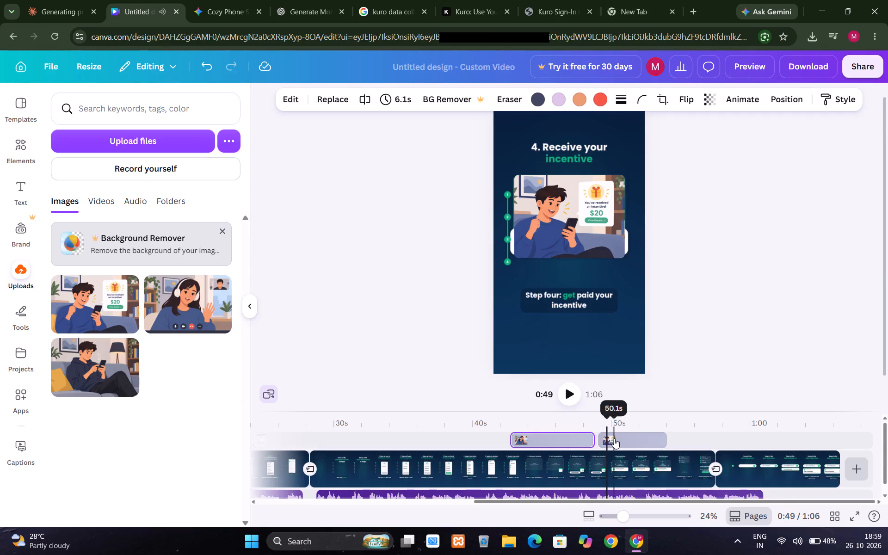
pyautogui.click(603, 438)
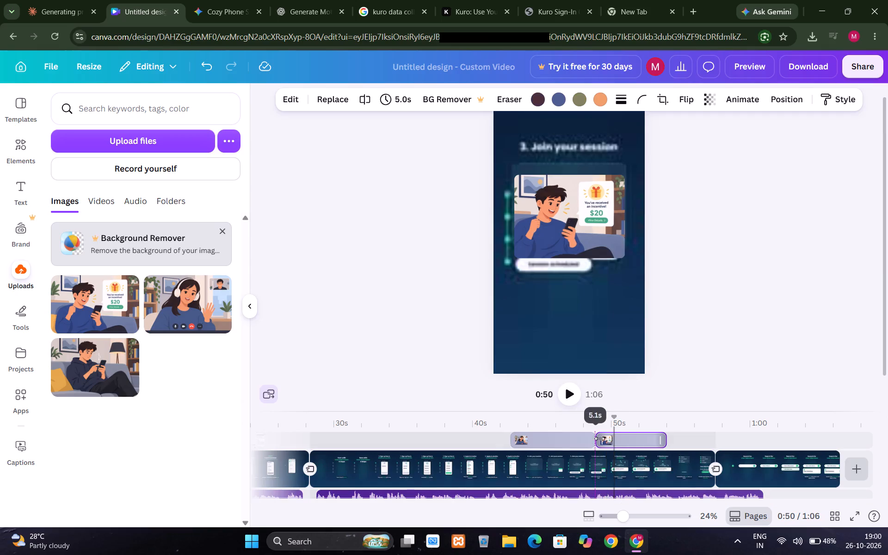
# Play through the incentive scene to find its end and trim the $20 reward overlay's end to 0:53, for a 4.5 s duration.
pyautogui.click(568, 441)
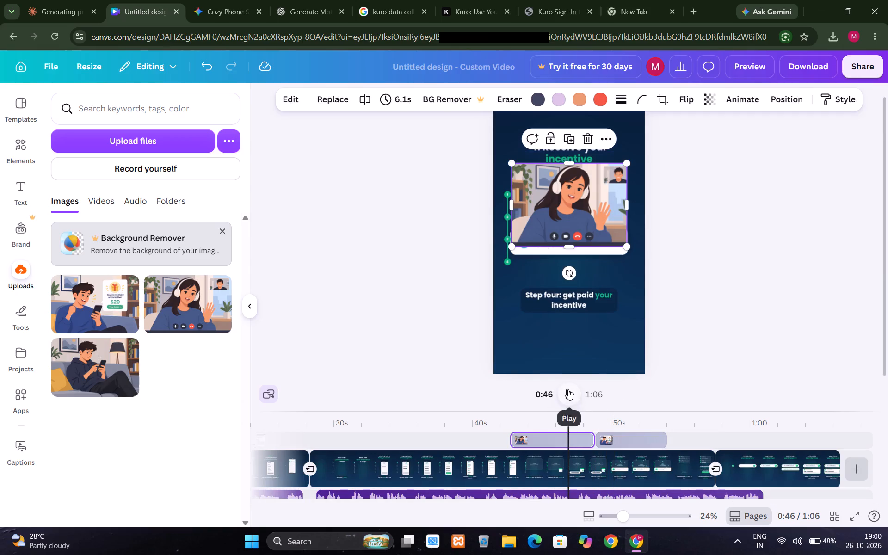
pyautogui.click(568, 389)
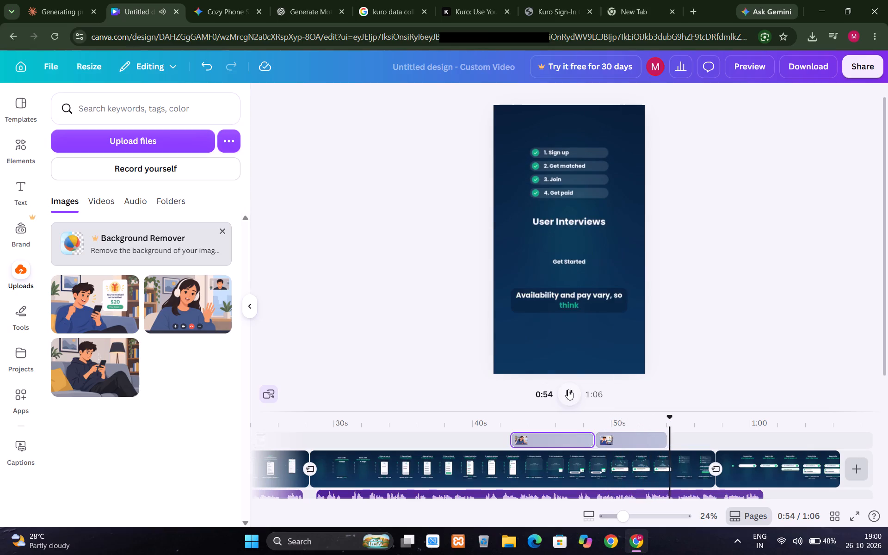
pyautogui.click(624, 438)
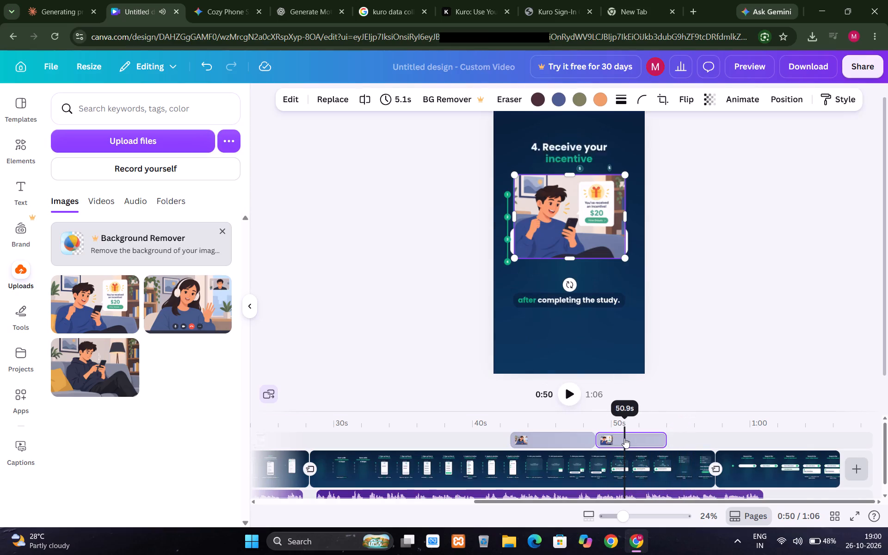
pyautogui.click(571, 401)
pyautogui.click(571, 401)
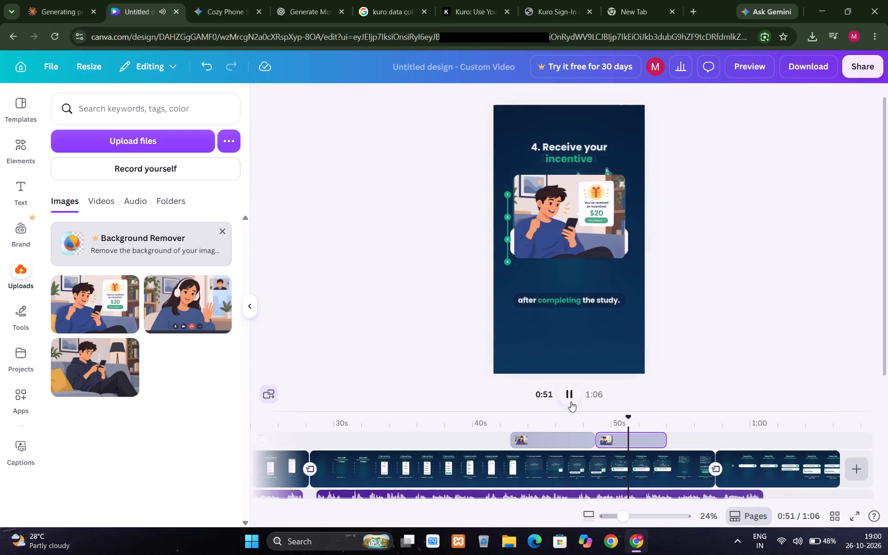
pyautogui.click(571, 401)
pyautogui.click(571, 401)
pyautogui.click(571, 401)
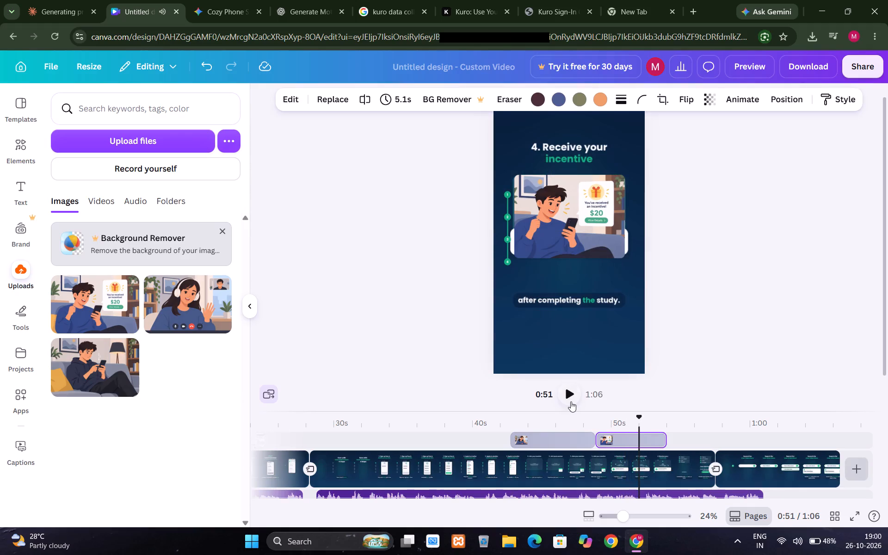
pyautogui.click(571, 401)
pyautogui.click(571, 401)
pyautogui.click(571, 401)
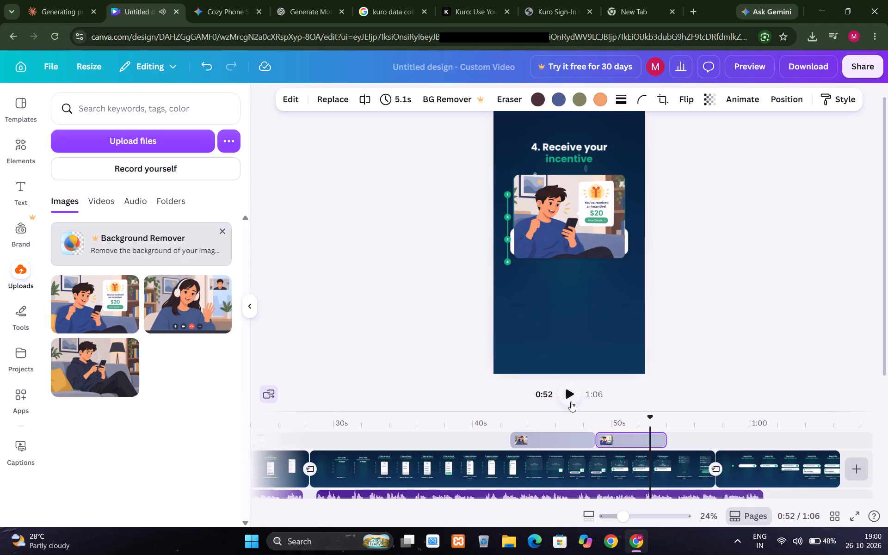
pyautogui.click(571, 401)
pyautogui.click(571, 401)
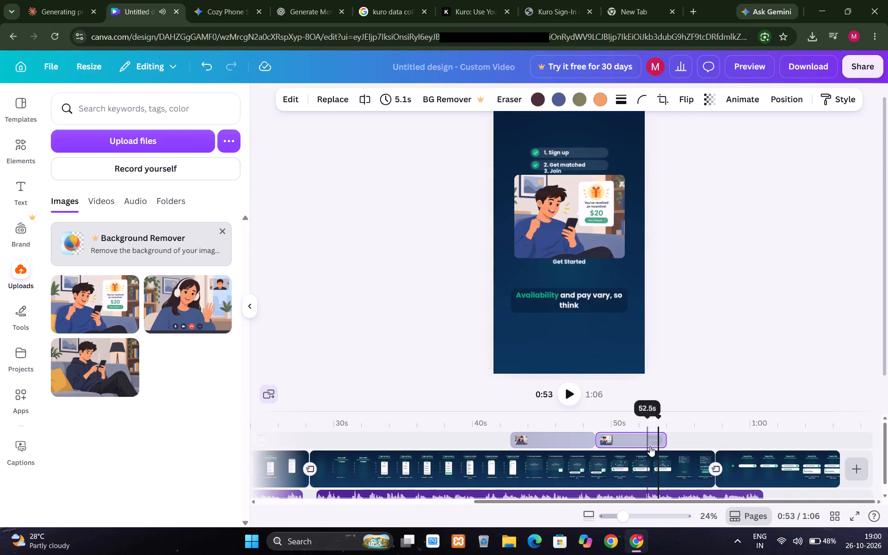
pyautogui.moveTo(661, 441); pyautogui.dragTo(657, 439)
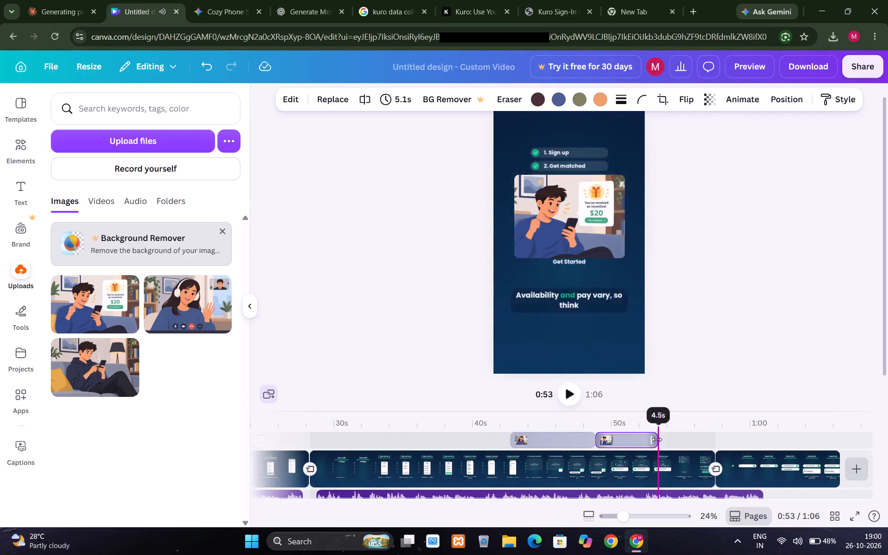
# Replay the end of the incentive scene and trim the $20 reward overlay's end further, for a 4.1 s duration.
pyautogui.moveTo(657, 439); pyautogui.dragTo(648, 439)
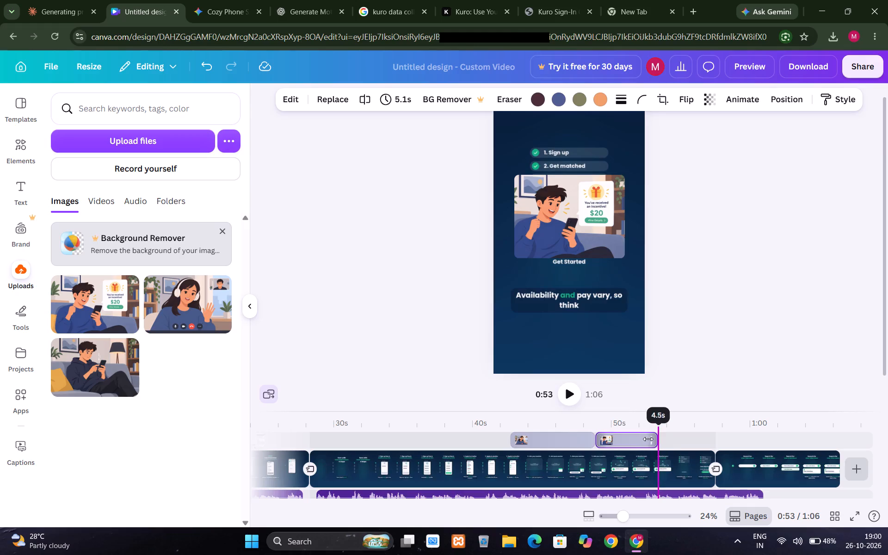
pyautogui.moveTo(648, 439); pyautogui.dragTo(647, 438)
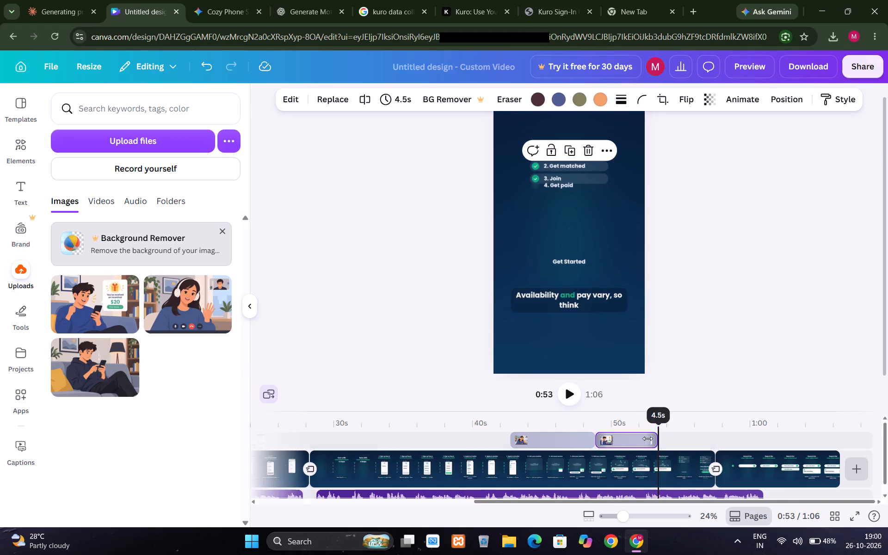
pyautogui.click(569, 443)
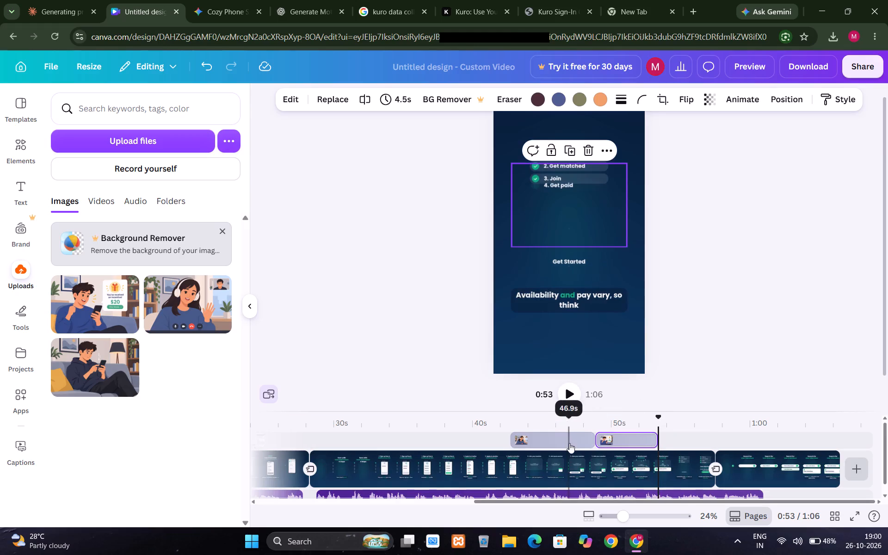
pyautogui.click(564, 391)
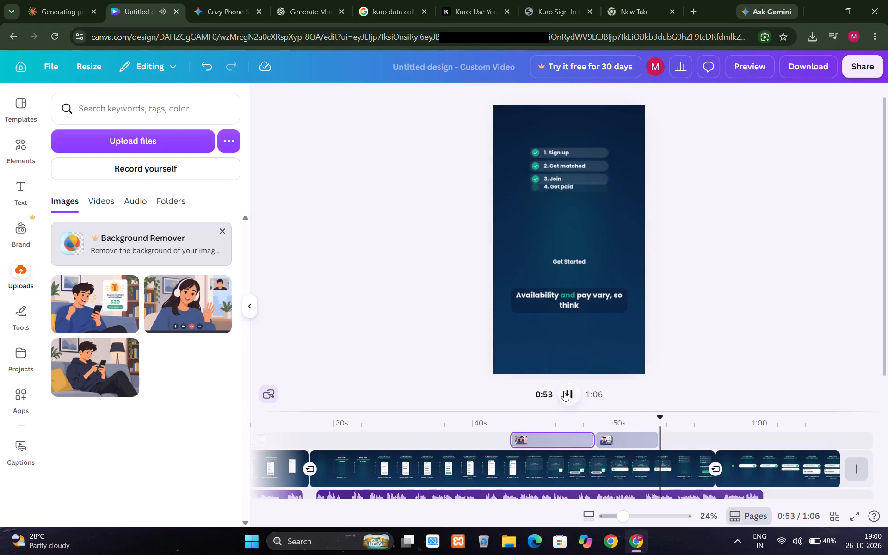
pyautogui.click(645, 440)
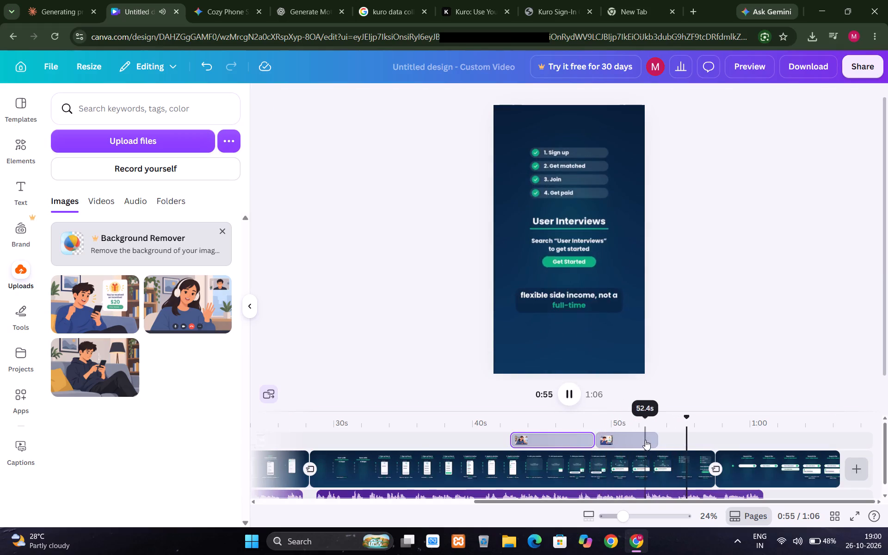
pyautogui.moveTo(654, 437); pyautogui.dragTo(649, 437)
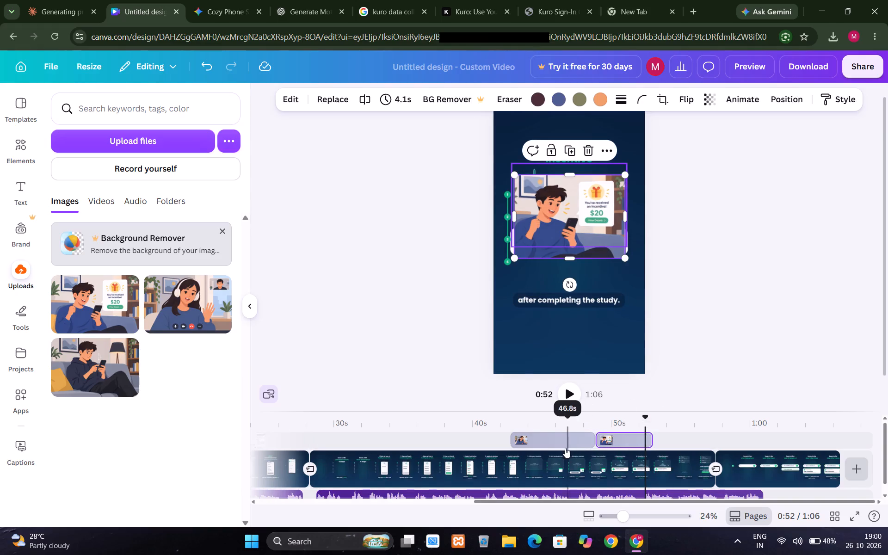
# Play from 0:46 through the closing "Search for User Interviews" scene and trim the final clip's end, for a 6.0 s duration.
pyautogui.click(559, 445)
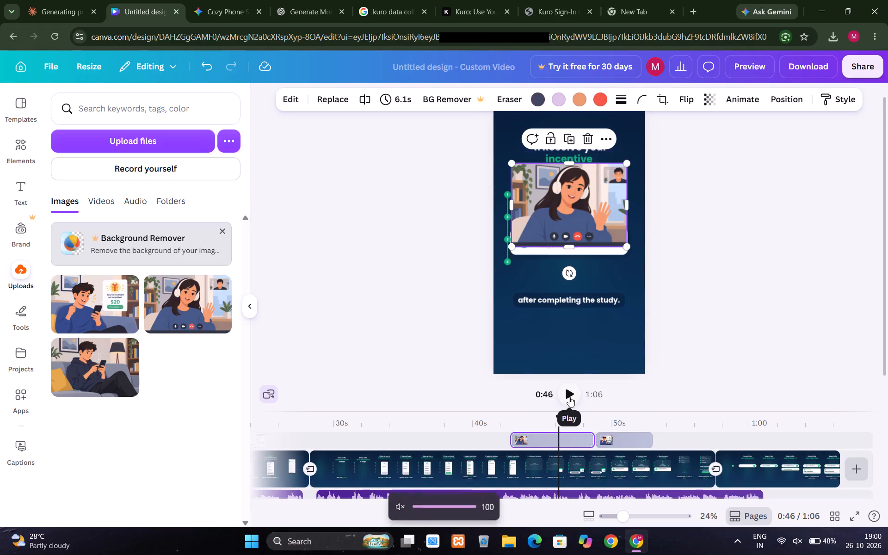
pyautogui.click(569, 397)
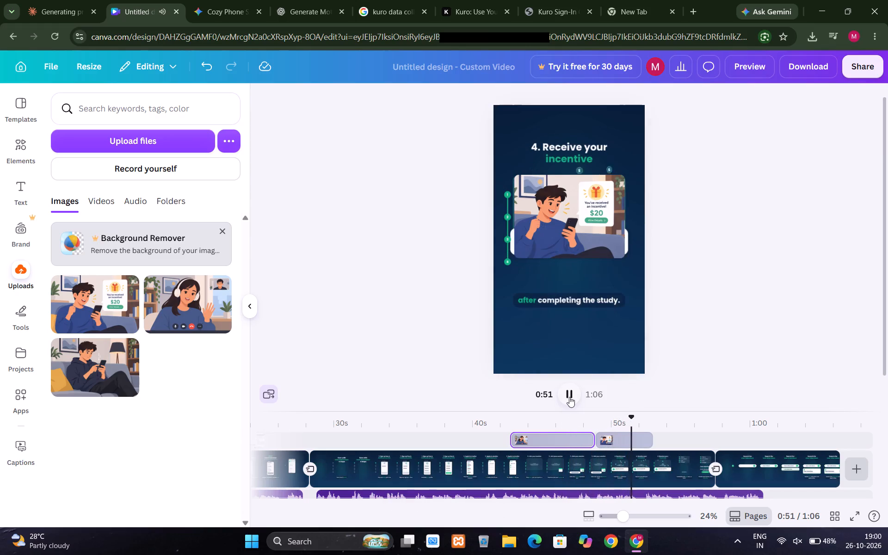
pyautogui.click(569, 397)
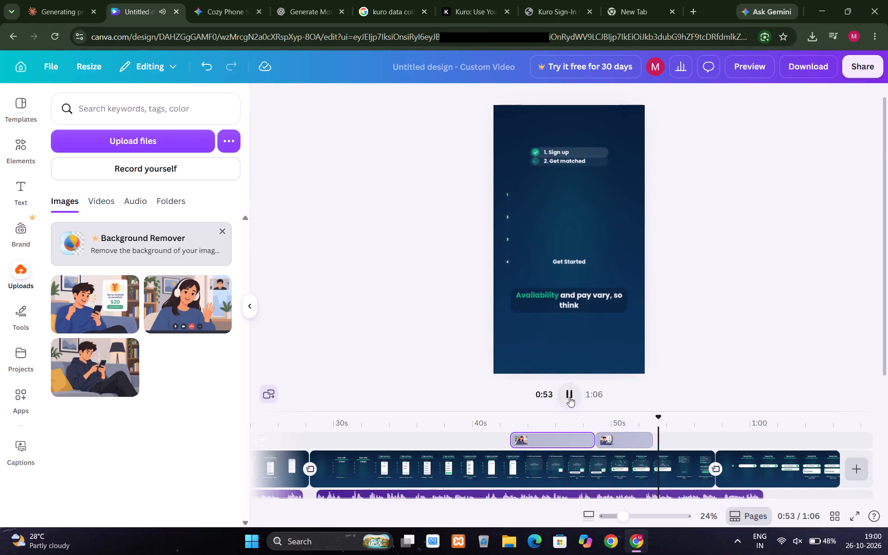
pyautogui.click(569, 397)
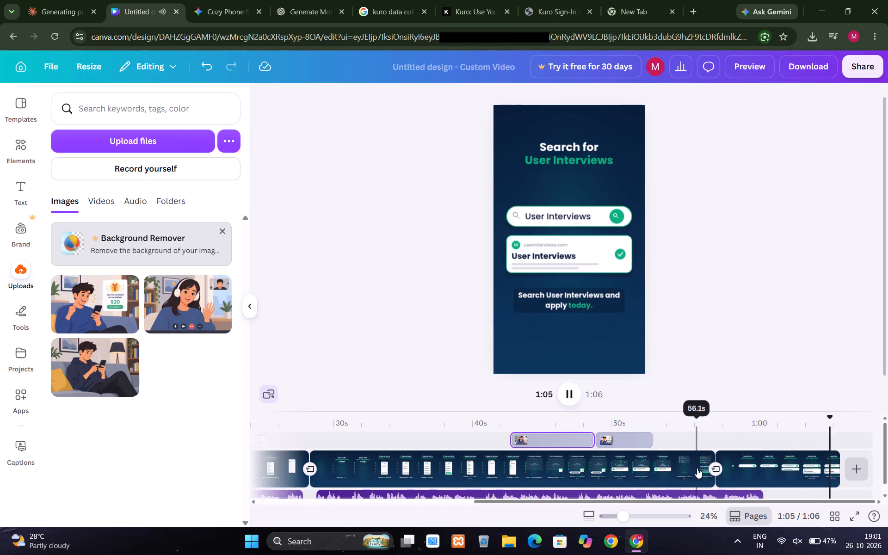
pyautogui.click(812, 463)
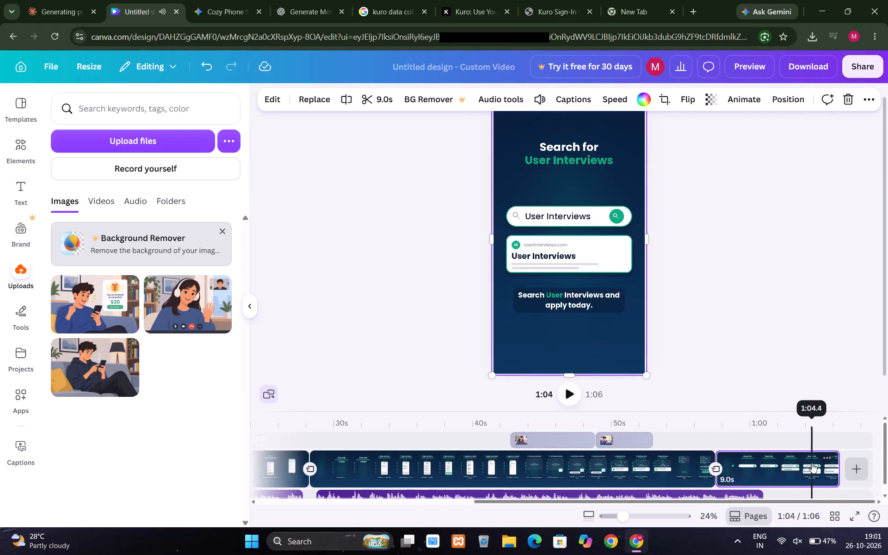
pyautogui.moveTo(834, 471); pyautogui.dragTo(794, 478)
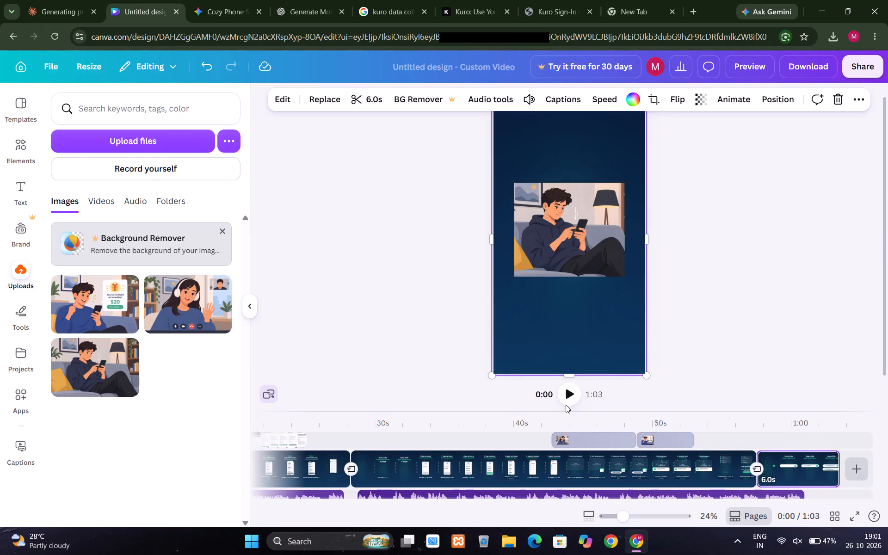
# Preview the video from the start, in the editor and full screen, to check the opening scenes and overlay fit.
pyautogui.click(568, 393)
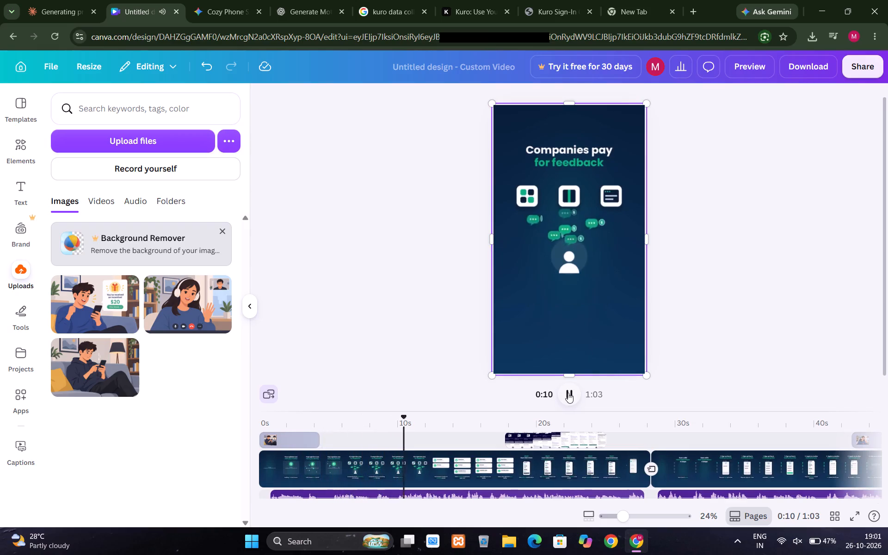
pyautogui.click(553, 276)
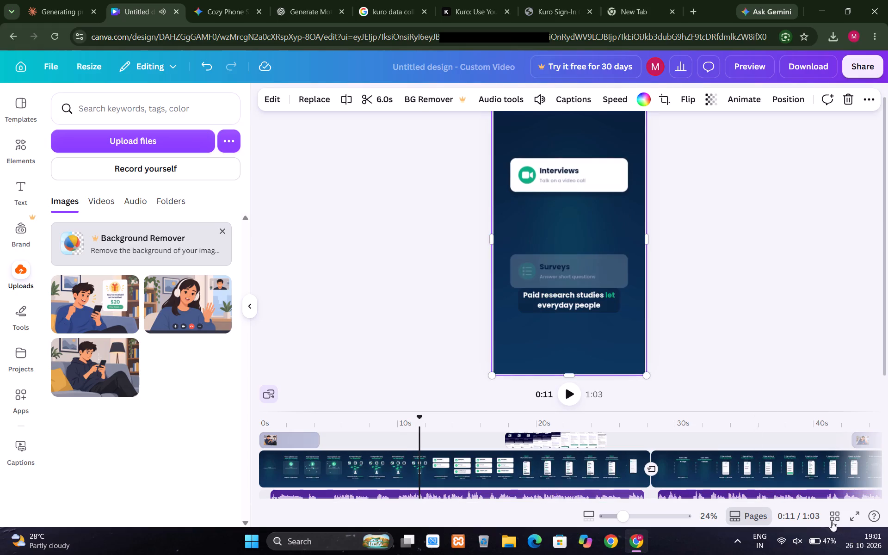
pyautogui.click(850, 517)
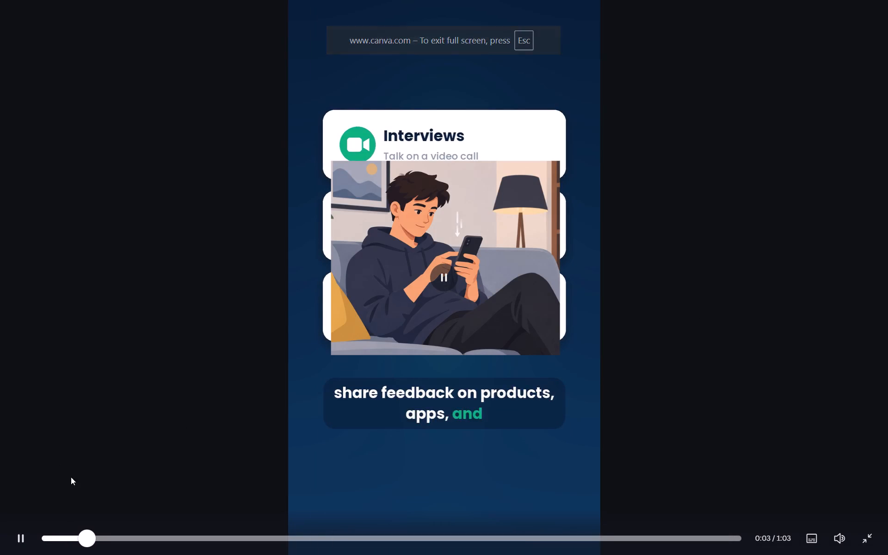
pyautogui.moveTo(82, 539); pyautogui.dragTo(30, 536)
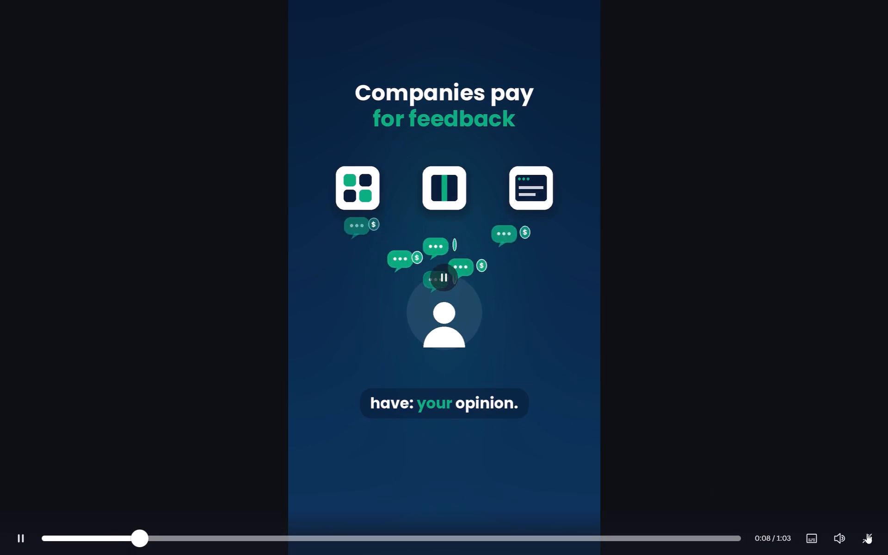
pyautogui.click(872, 541)
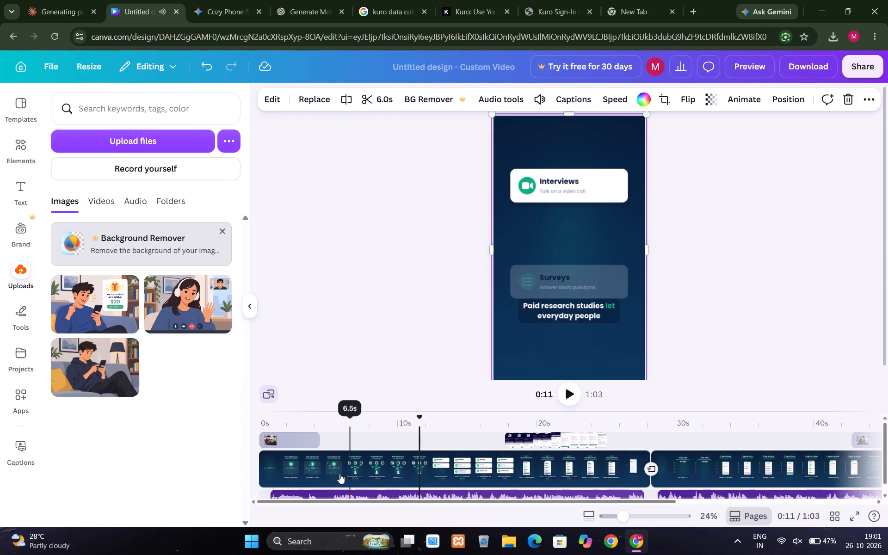
# Go to 0:01, select the couch image over the opening placeholder and lower its top edge, for a height of about 660.
pyautogui.click(280, 471)
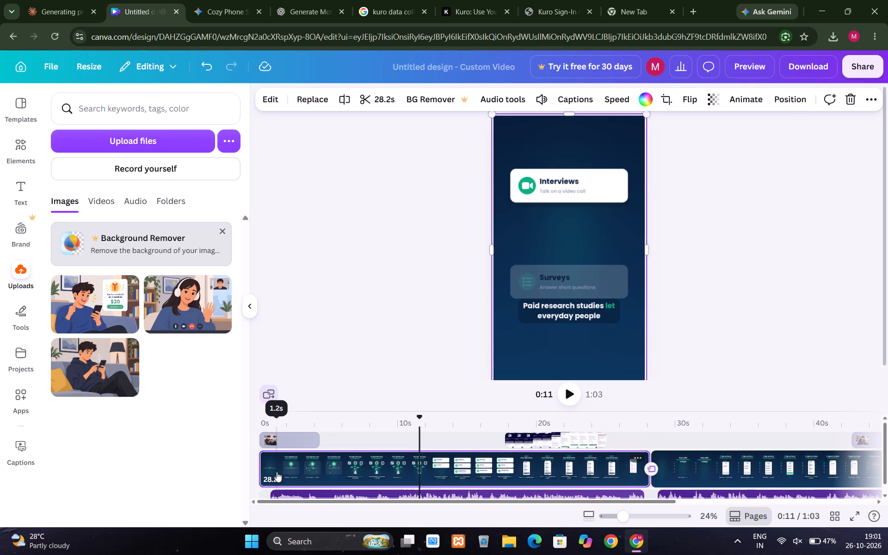
pyautogui.click(276, 469)
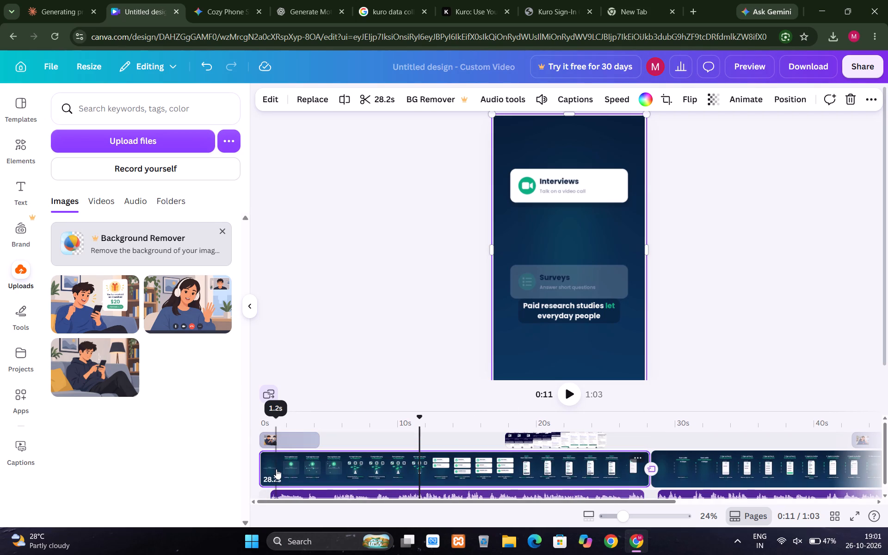
pyautogui.click(571, 245)
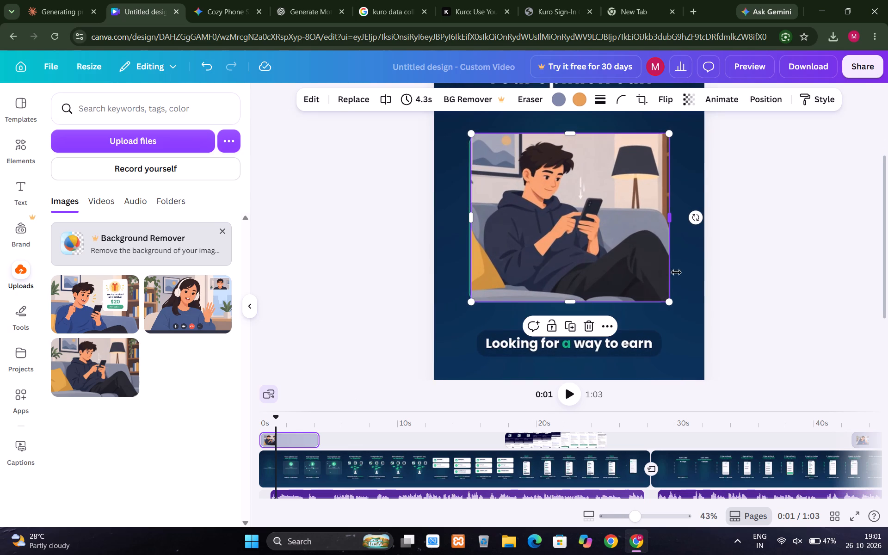
pyautogui.scroll(1, 709, 293)
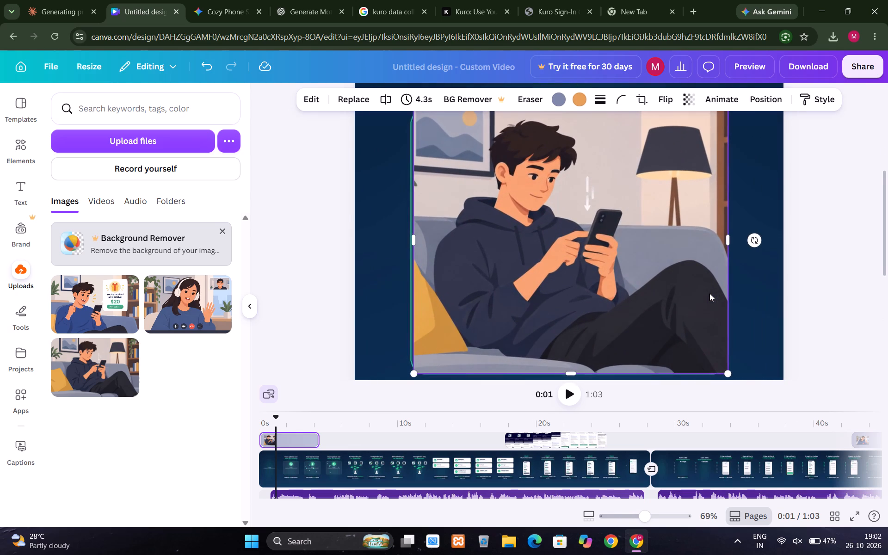
pyautogui.scroll(2, 589, 223)
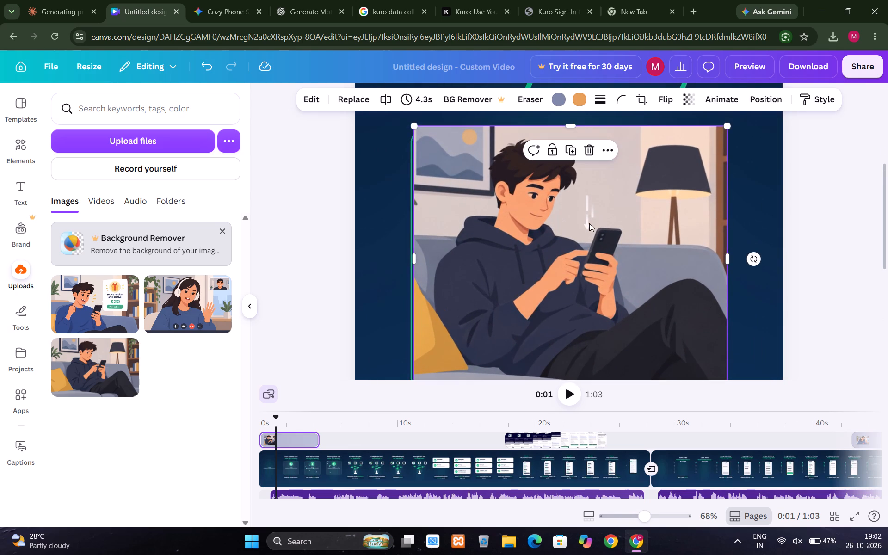
pyautogui.moveTo(567, 125); pyautogui.dragTo(568, 131)
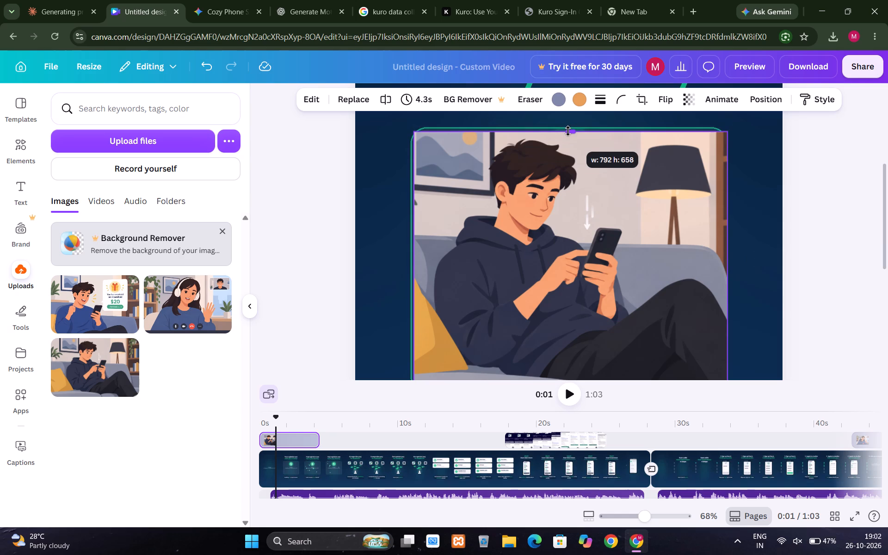
pyautogui.moveTo(568, 131); pyautogui.dragTo(569, 130)
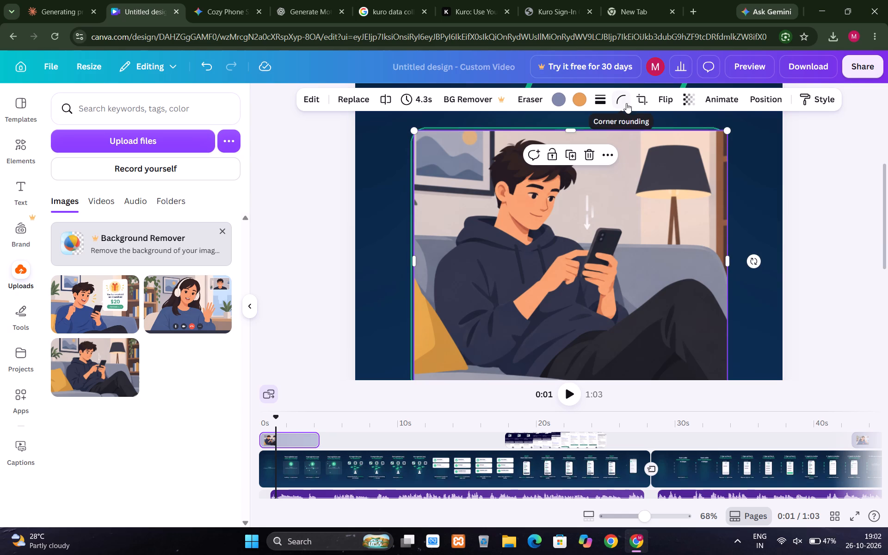
# Round the couch image's corners and move it up to line up with the placeholder's top edge.
pyautogui.click(626, 103)
pyautogui.moveTo(564, 153); pyautogui.dragTo(588, 152)
pyautogui.click(603, 241)
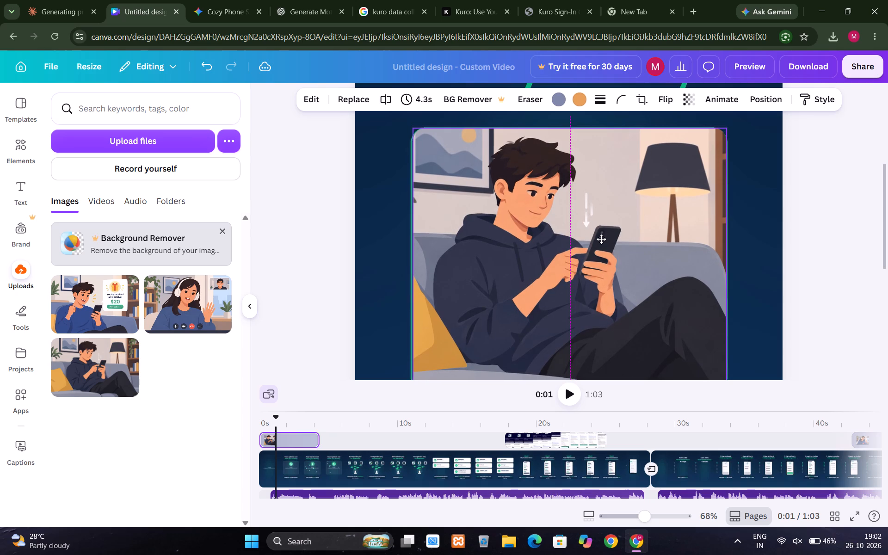
# Stretch the couch image's side and bottom edges to cover the placeholder's border, for a size of about 800 by 667.
pyautogui.click(414, 262)
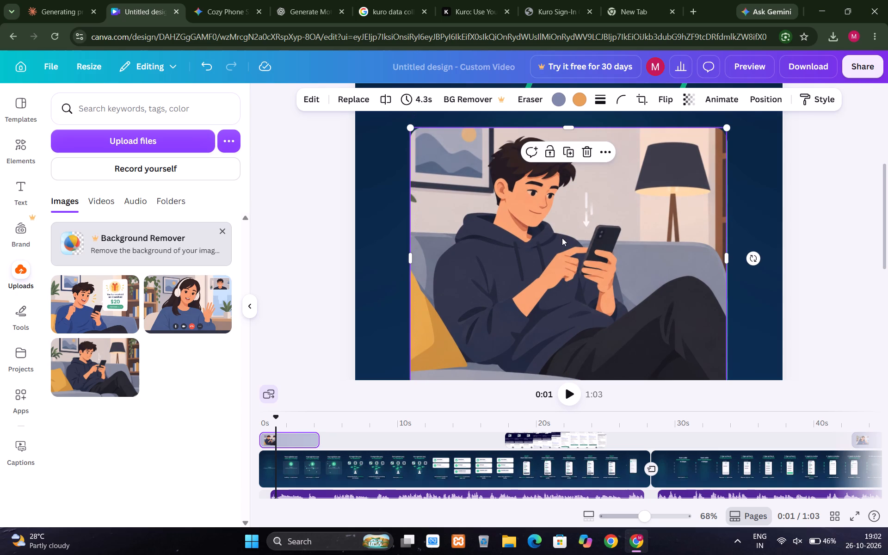
pyautogui.scroll(-1, 562, 238)
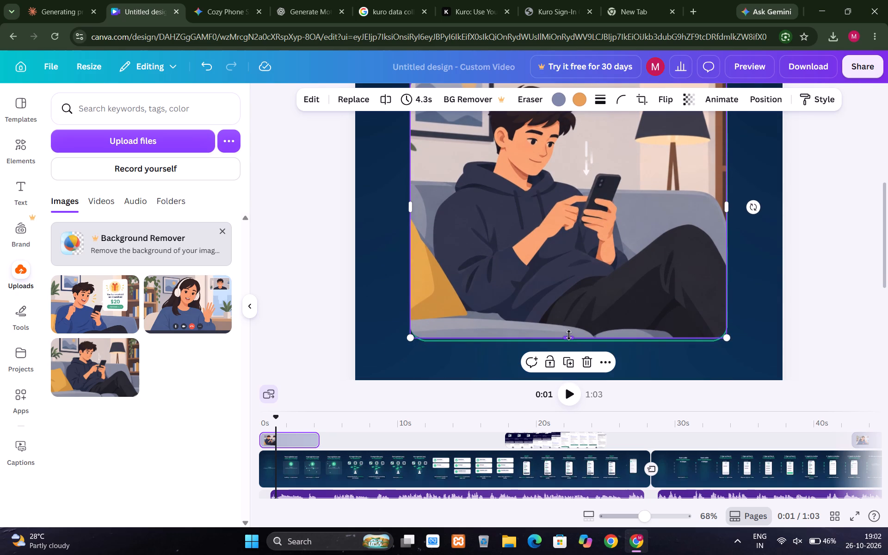
pyautogui.click(569, 335)
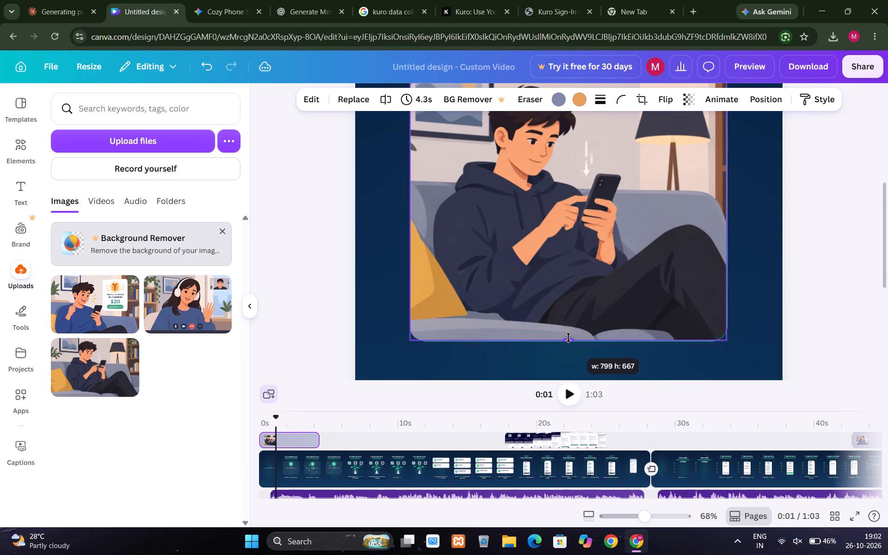
pyautogui.click(753, 314)
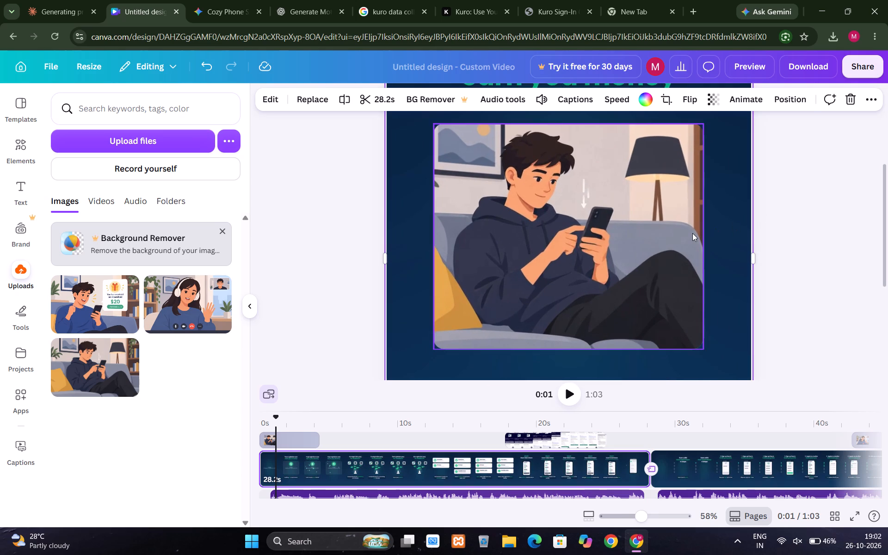
pyautogui.click(692, 233)
pyautogui.click(700, 238)
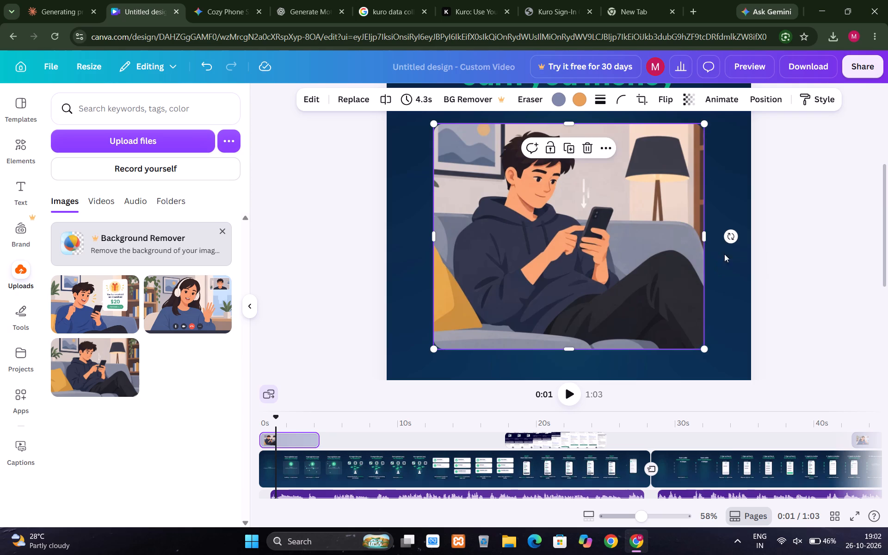
pyautogui.click(749, 284)
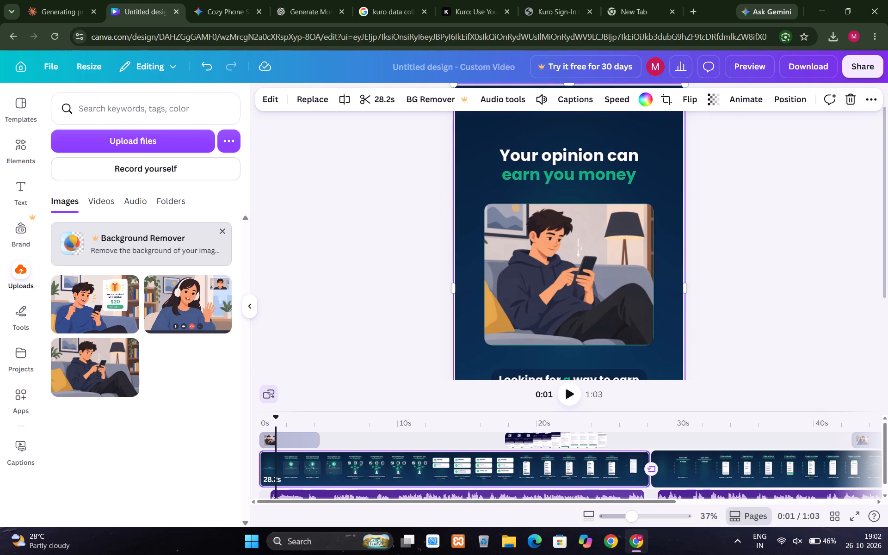
# Preview the video full screen from 0:00 to check the refitted couch image and the following scenes.
pyautogui.moveTo(274, 419); pyautogui.dragTo(258, 419)
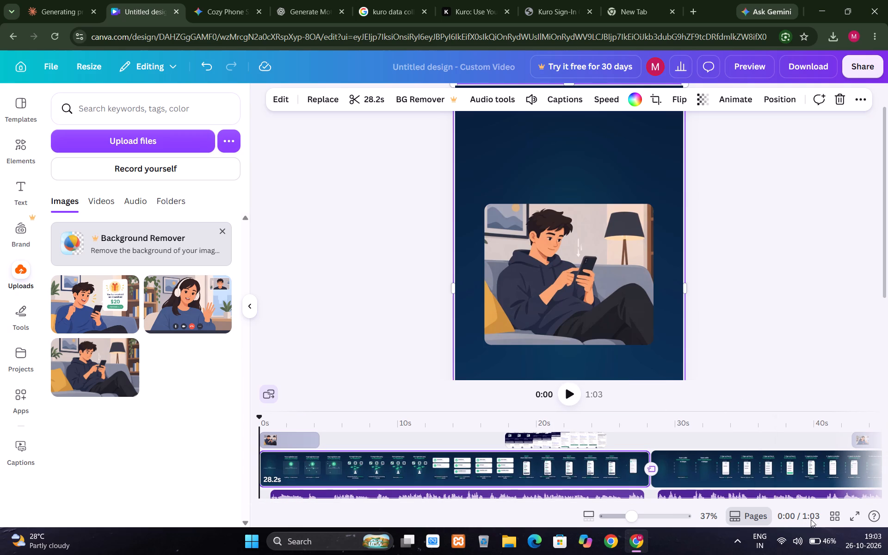
pyautogui.click(849, 517)
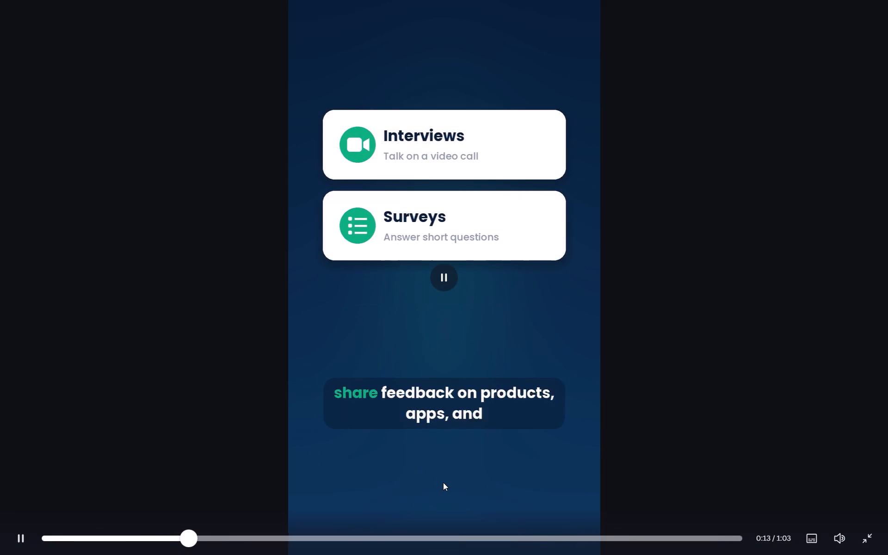
pyautogui.press('Escape')
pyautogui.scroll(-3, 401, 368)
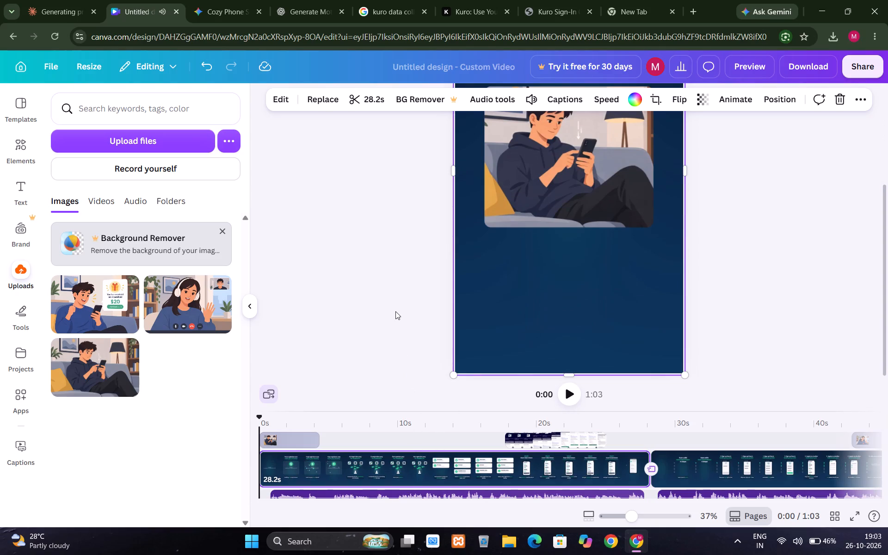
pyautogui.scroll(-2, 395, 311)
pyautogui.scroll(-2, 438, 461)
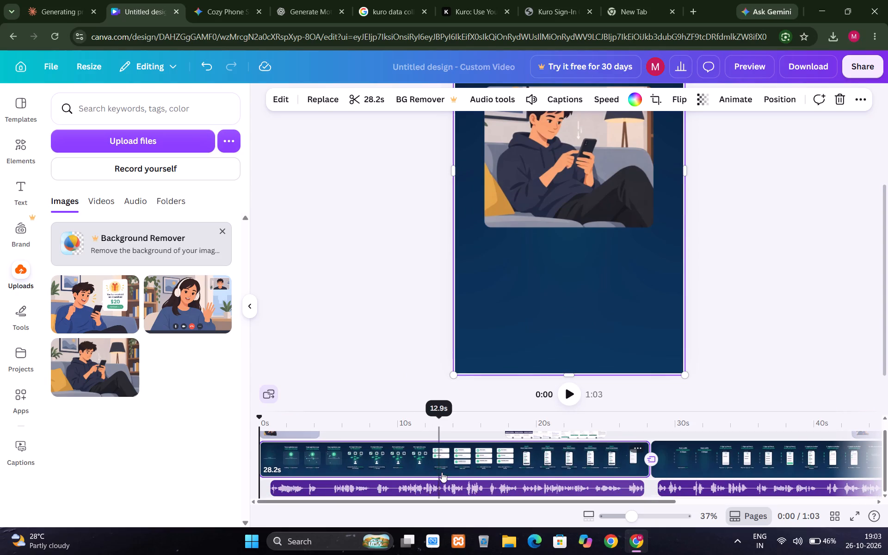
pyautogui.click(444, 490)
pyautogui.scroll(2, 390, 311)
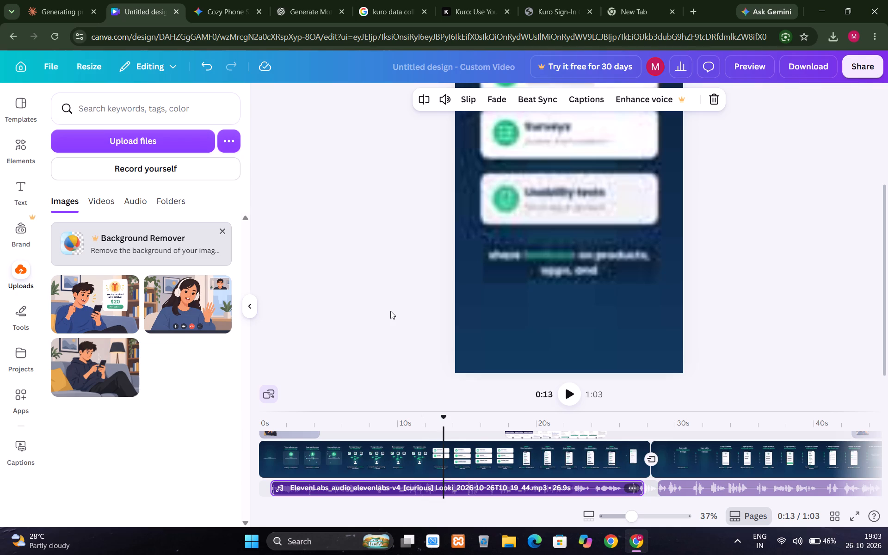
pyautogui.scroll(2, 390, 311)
# Reload the design page and play the video from the start.
pyautogui.click(53, 33)
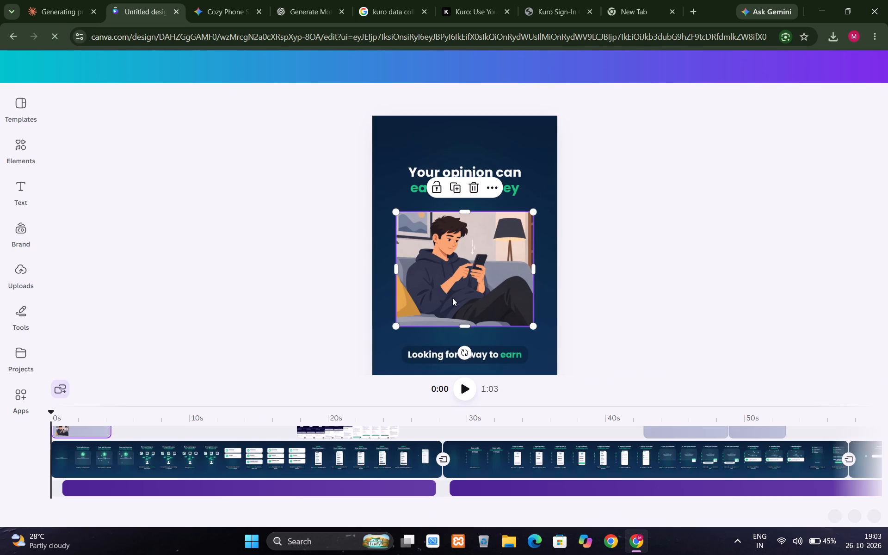
pyautogui.click(466, 387)
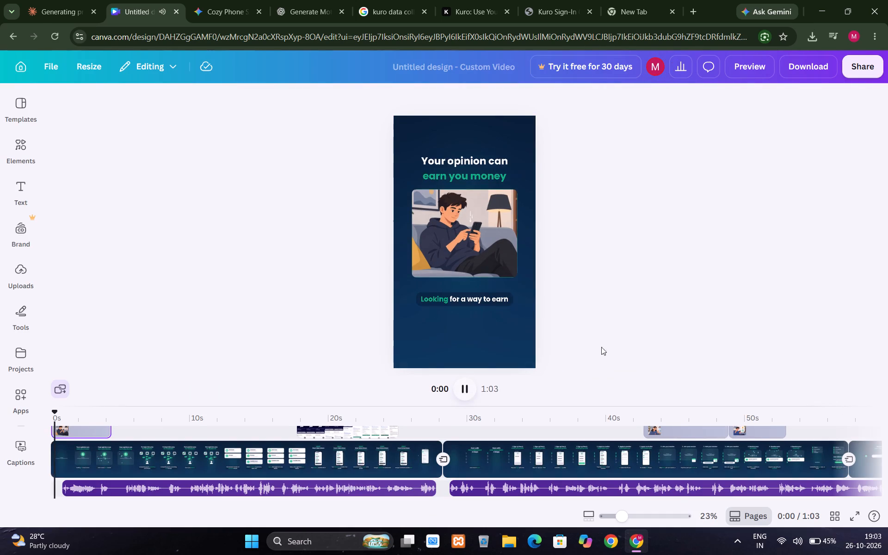
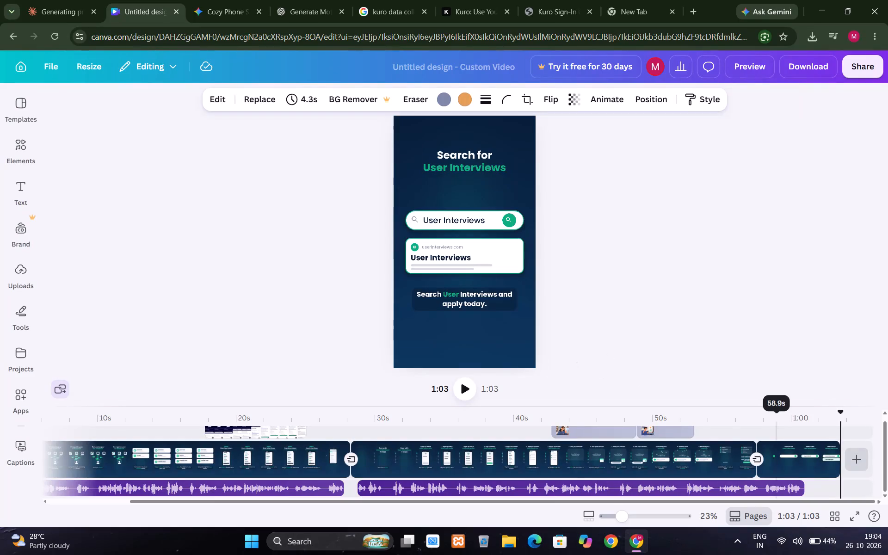
# Play the closing search scene from about 0:58 to the end of the video.
pyautogui.click(769, 451)
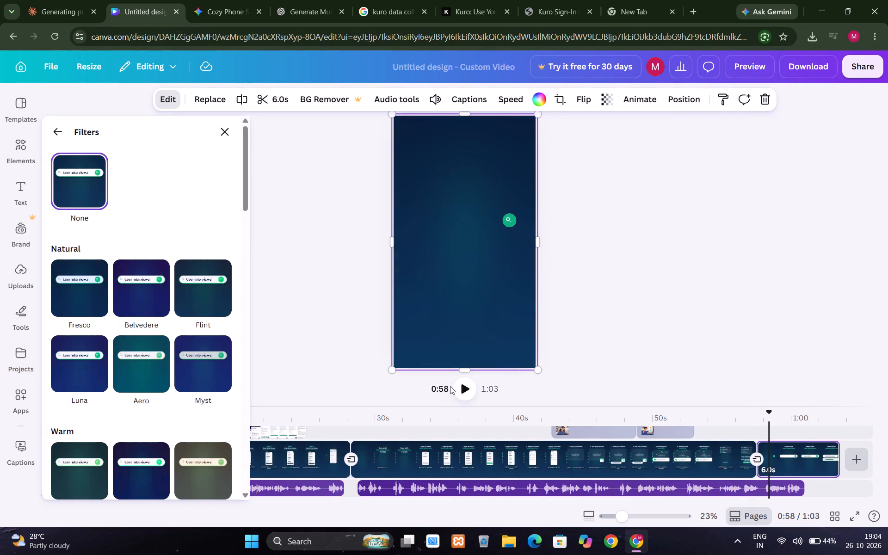
pyautogui.click(460, 387)
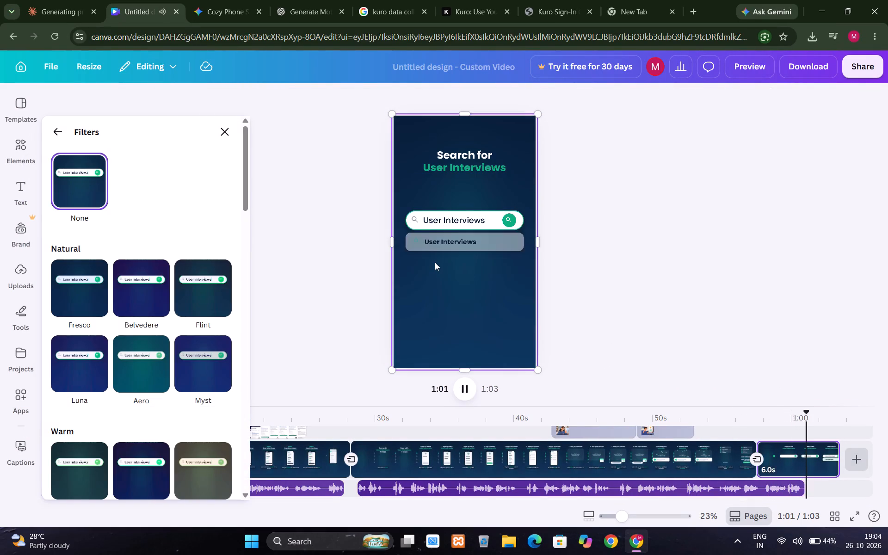
pyautogui.click(466, 387)
# At 0:18 in the Meet: User Interviews scene, widen the screen recording slightly on both sides to fill the phone frame.
pyautogui.hscroll(4, 370, 433)
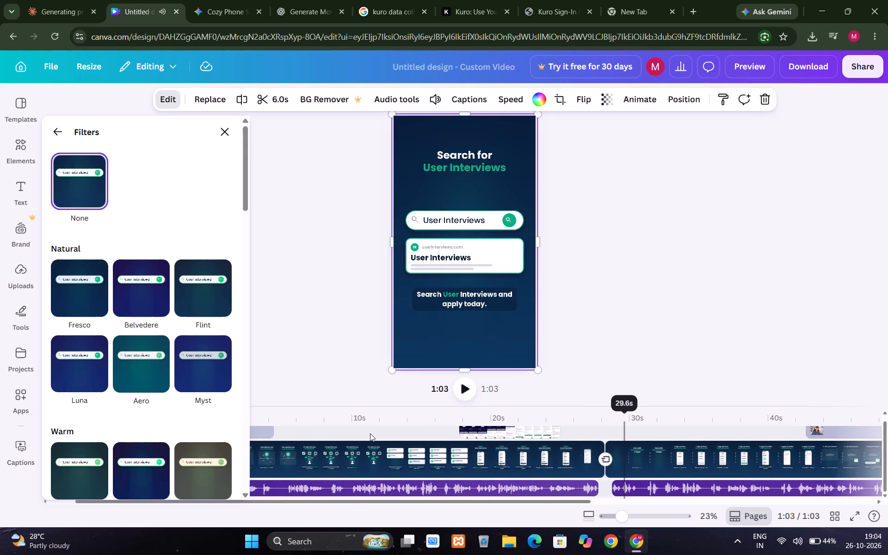
pyautogui.hscroll(3, 370, 433)
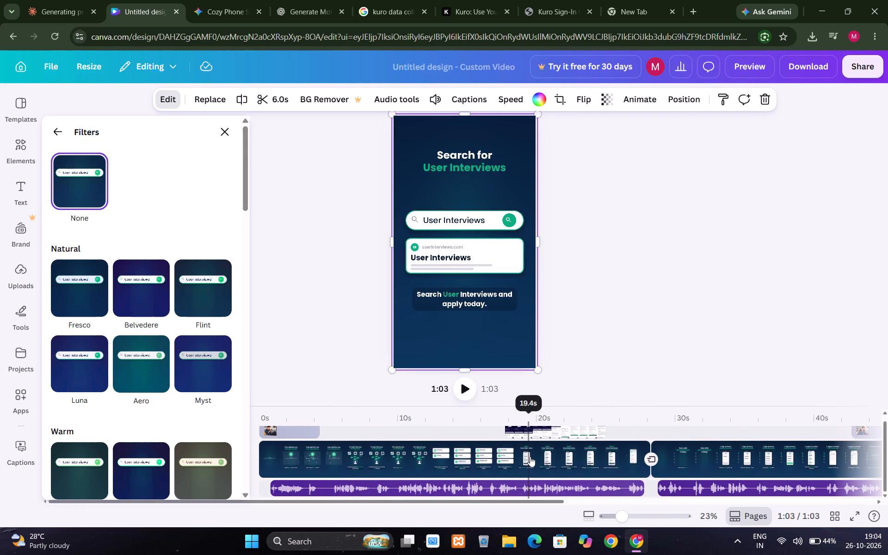
pyautogui.click(530, 456)
pyautogui.click(510, 454)
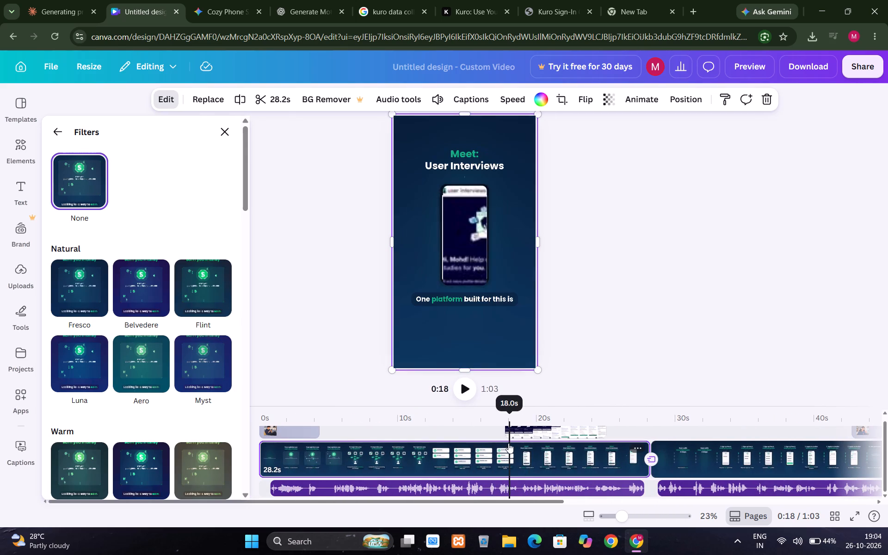
pyautogui.click(469, 256)
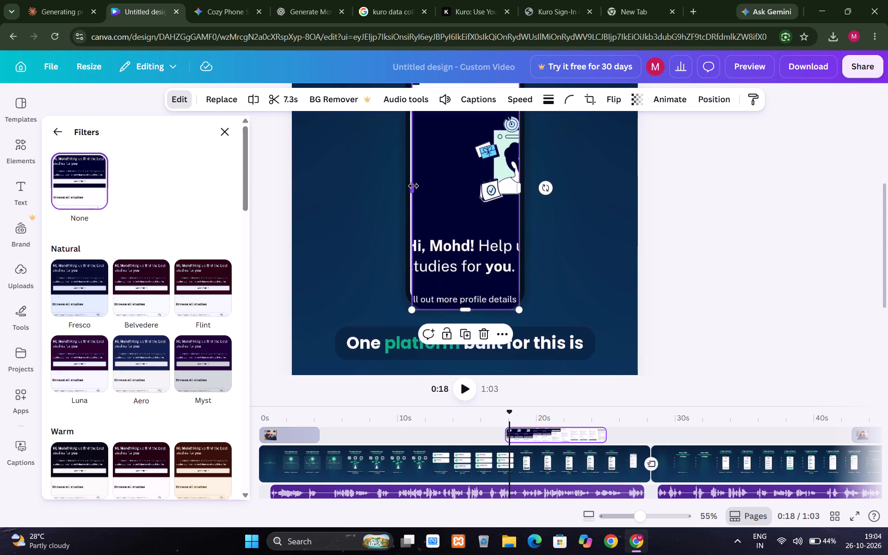
pyautogui.click(413, 186)
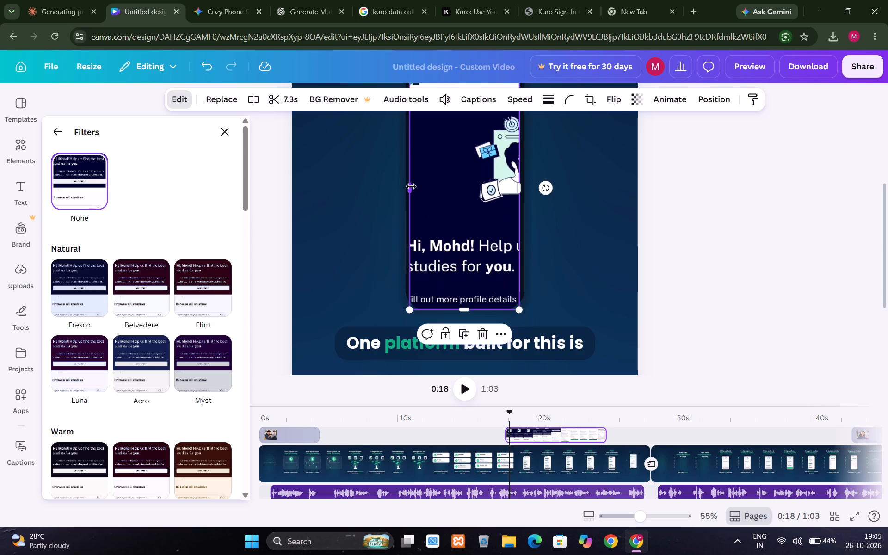
pyautogui.click(604, 238)
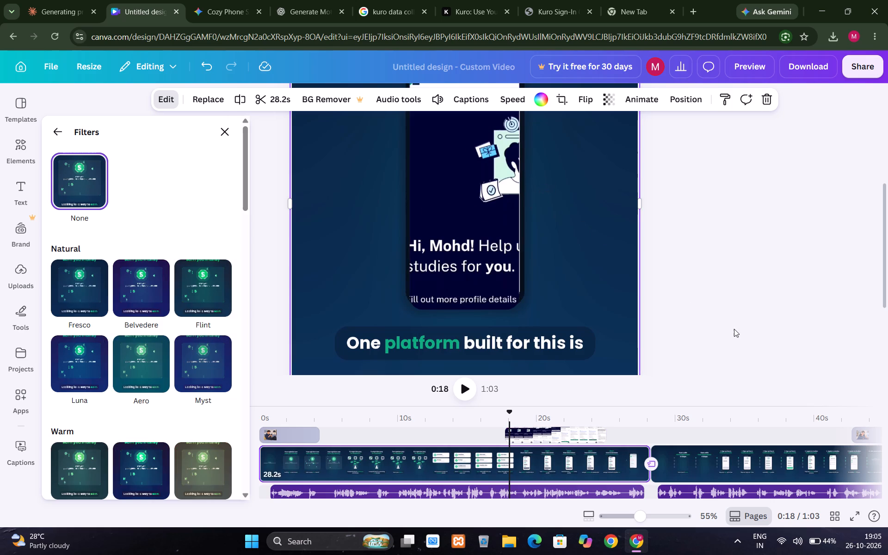
pyautogui.click(516, 240)
pyautogui.click(517, 200)
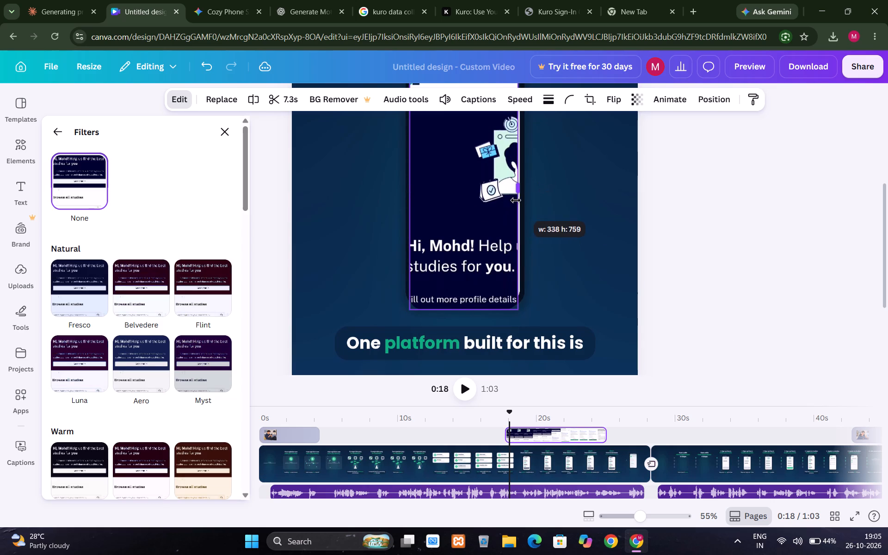
pyautogui.click(630, 318)
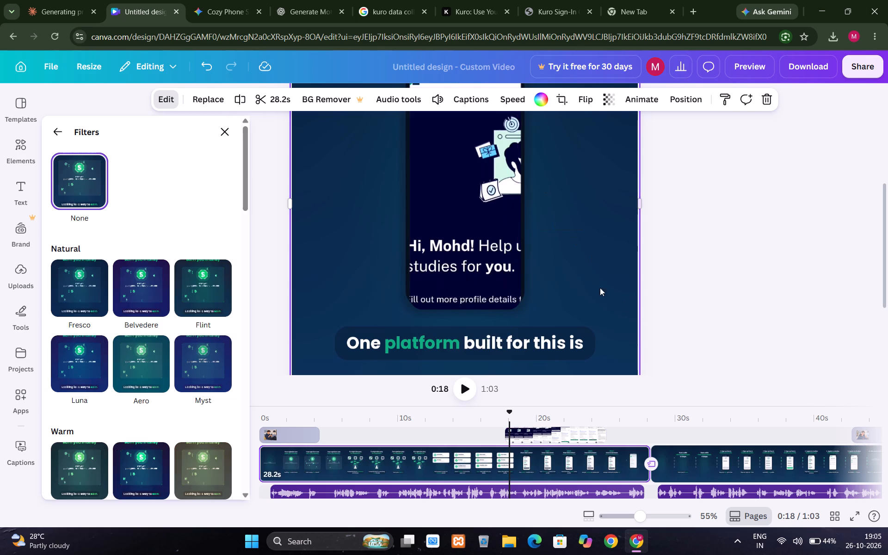
# Raise the screen recording's bottom edge slightly inside the phone frame and check its top edge.
pyautogui.click(467, 295)
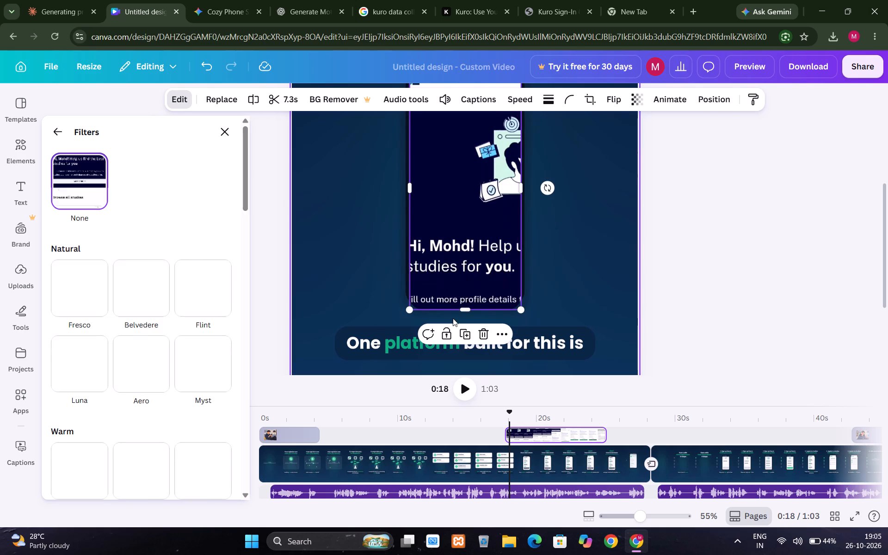
pyautogui.moveTo(462, 311); pyautogui.dragTo(462, 303)
pyautogui.click(582, 307)
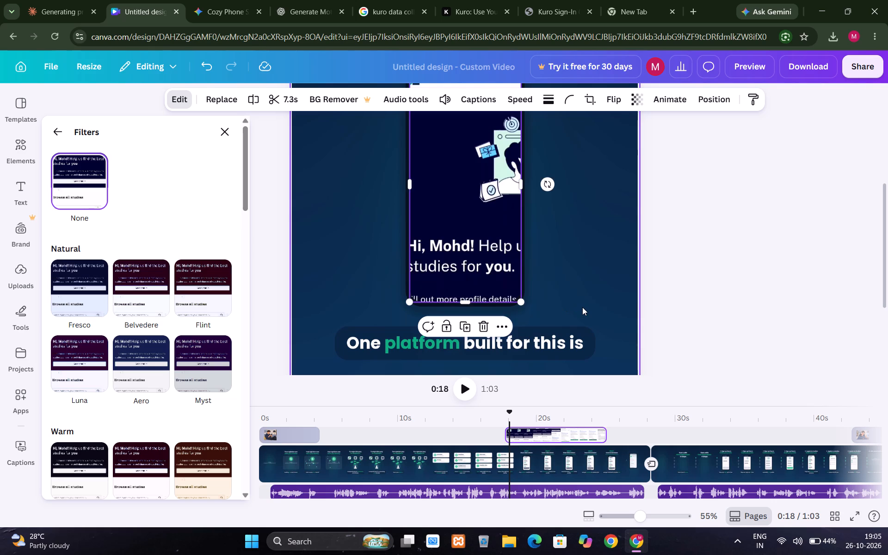
pyautogui.scroll(2, 483, 248)
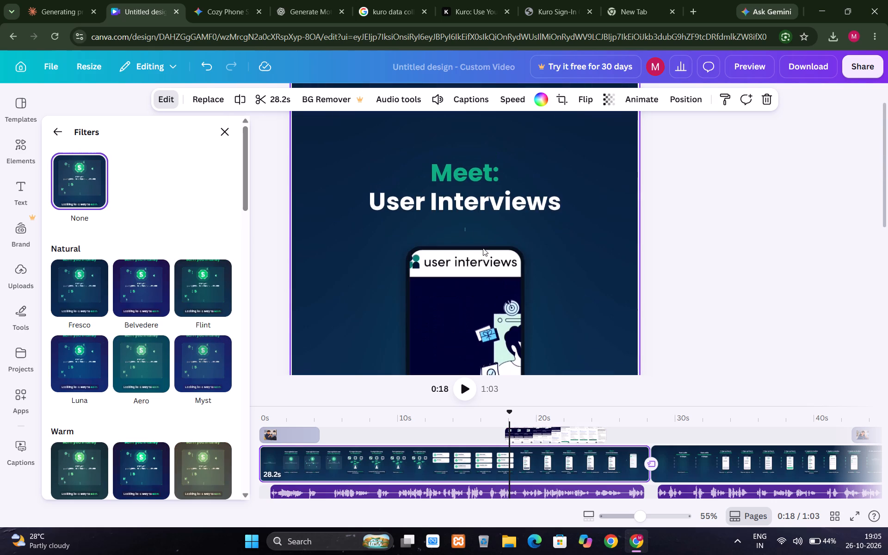
pyautogui.scroll(-2, 518, 253)
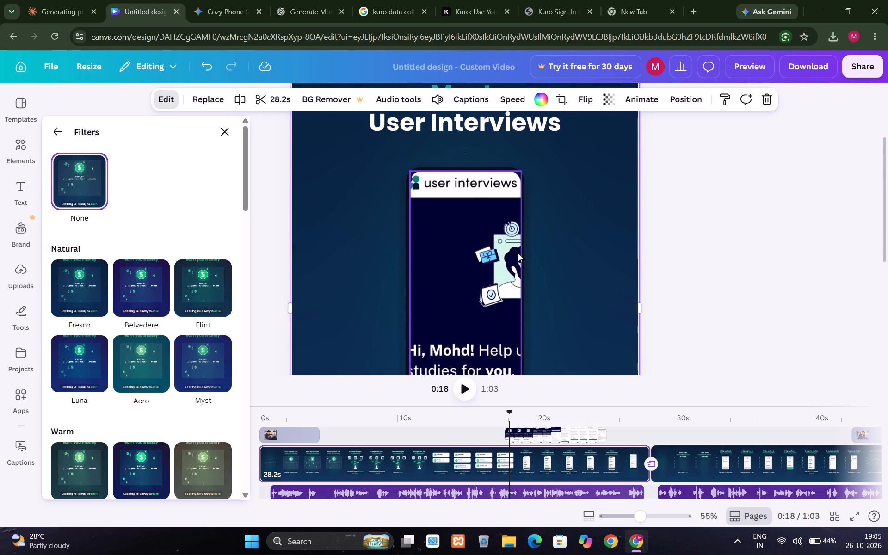
# Play the video from about 0:11, switch the preview to full screen and restart it from 0:00.
pyautogui.click(424, 458)
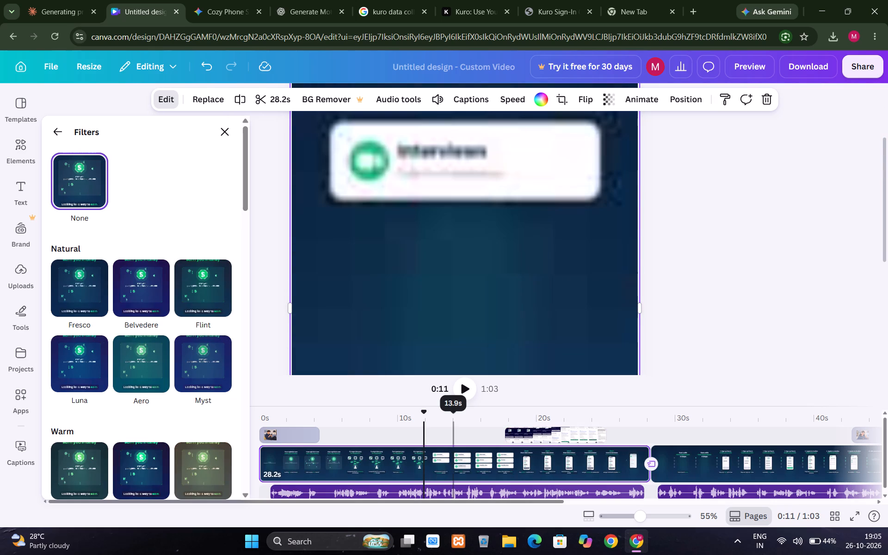
pyautogui.click(470, 384)
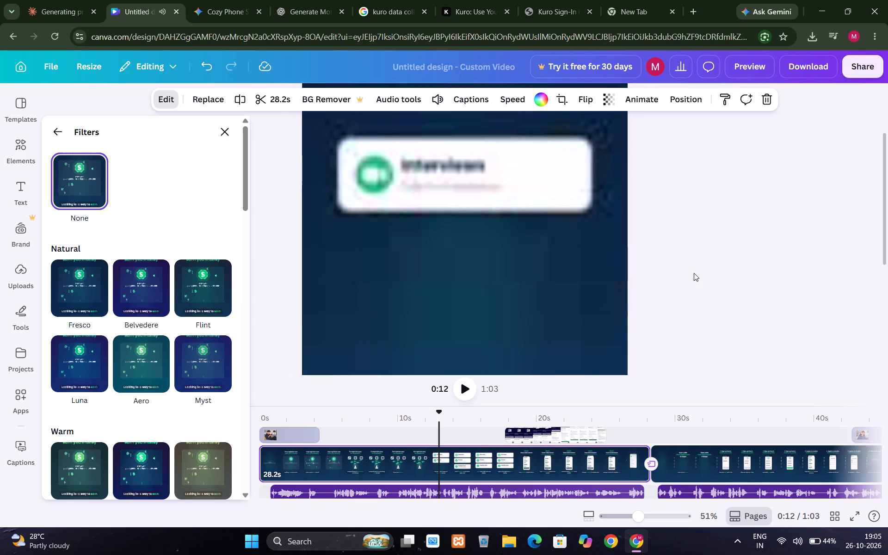
pyautogui.scroll(-1, 694, 273)
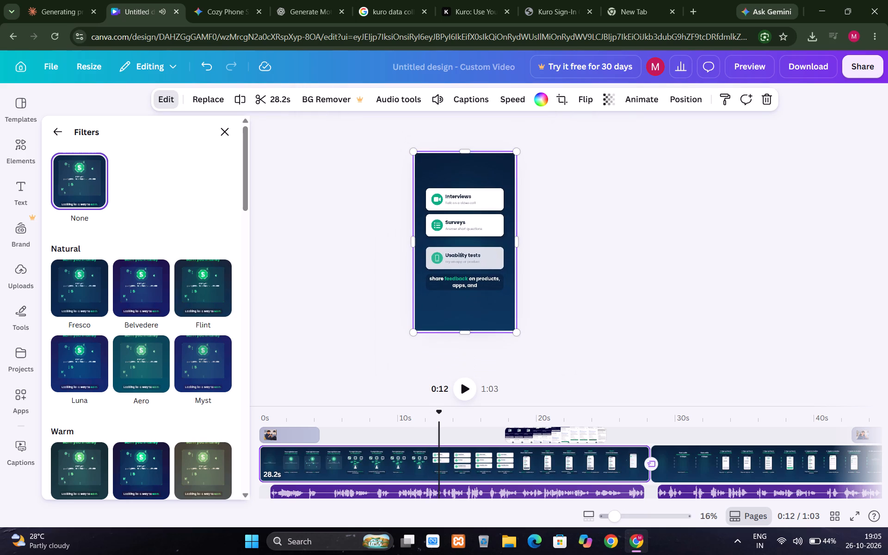
pyautogui.click(469, 392)
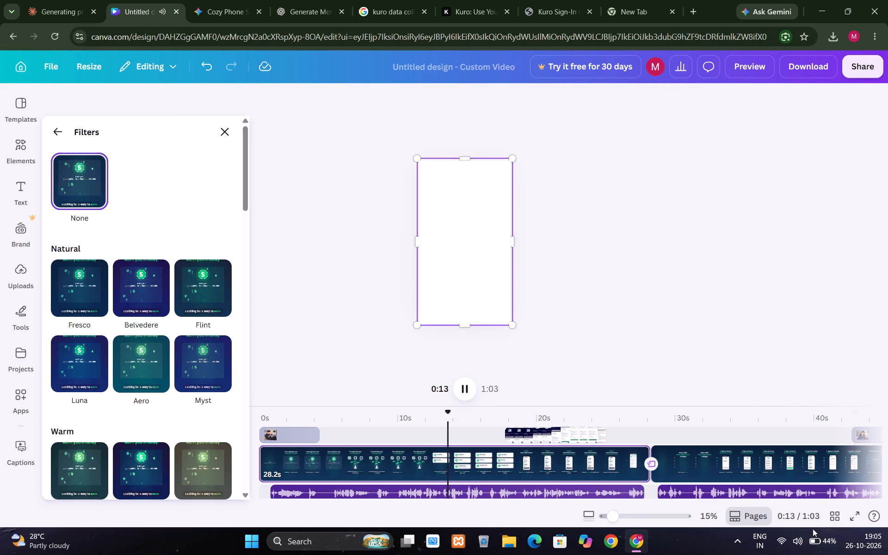
pyautogui.click(858, 517)
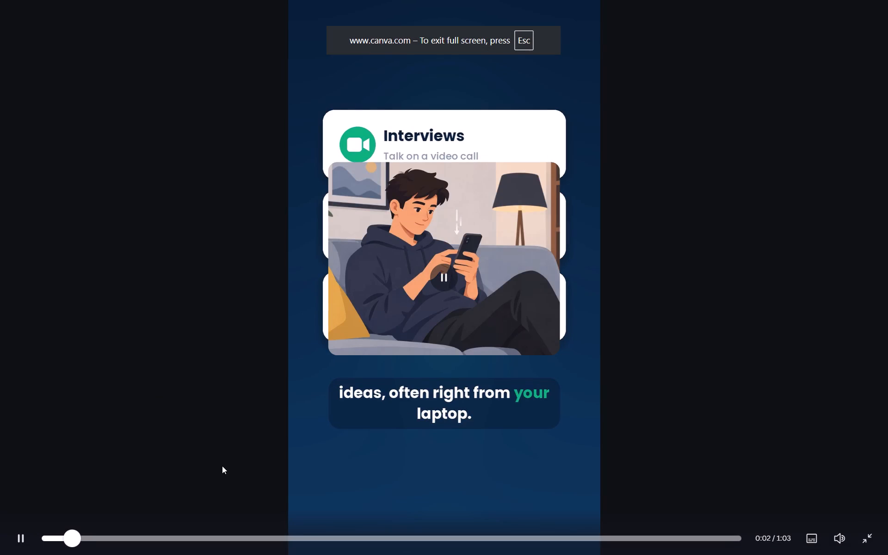
pyautogui.moveTo(85, 531); pyautogui.dragTo(31, 539)
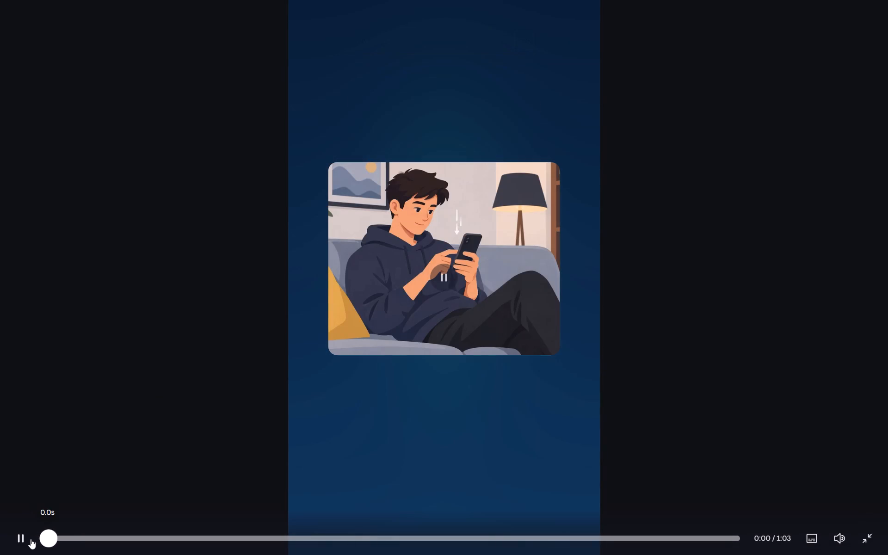
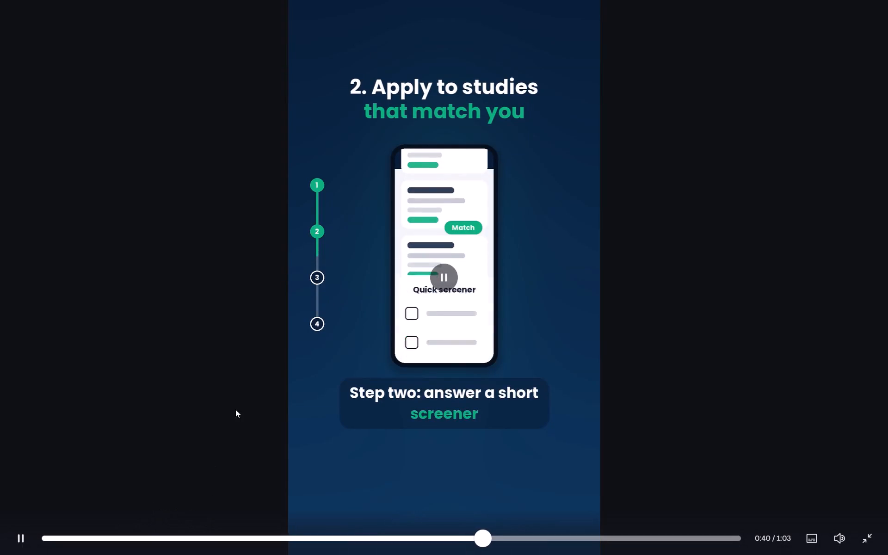
# Review the full-screen preview from the Apply to studies scene to the recap at 0:53, and exit full screen.
pyautogui.click(448, 277)
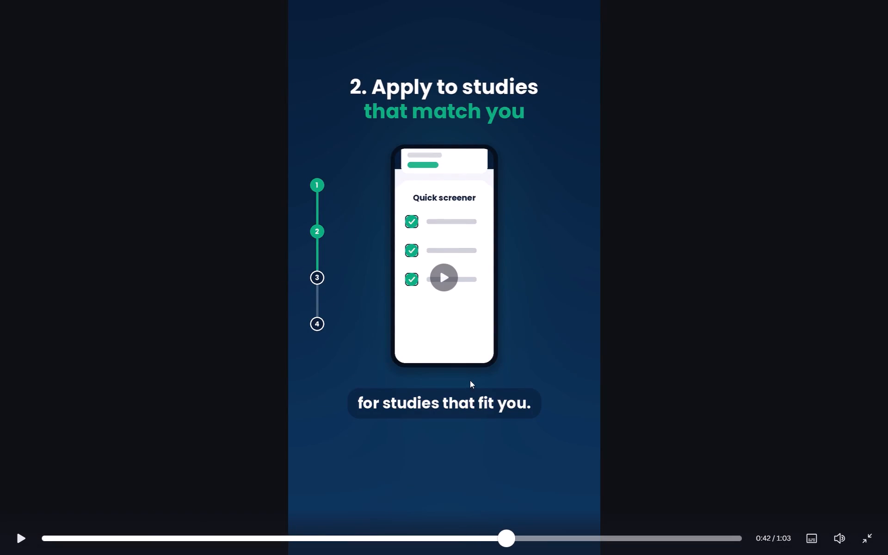
pyautogui.click(440, 278)
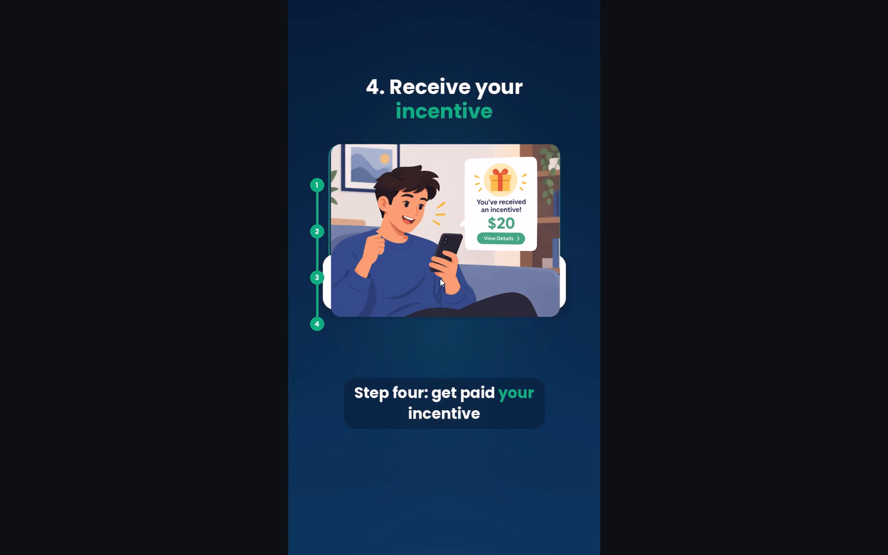
pyautogui.click(449, 272)
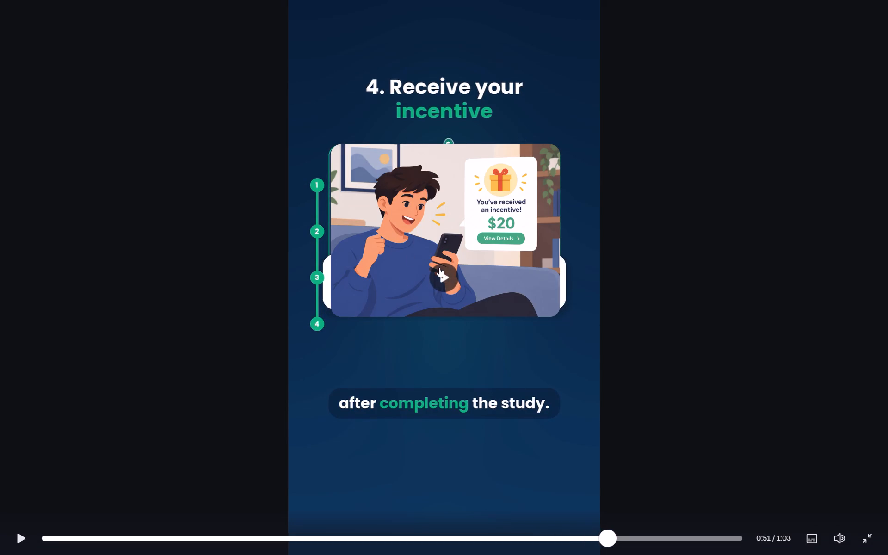
pyautogui.click(356, 228)
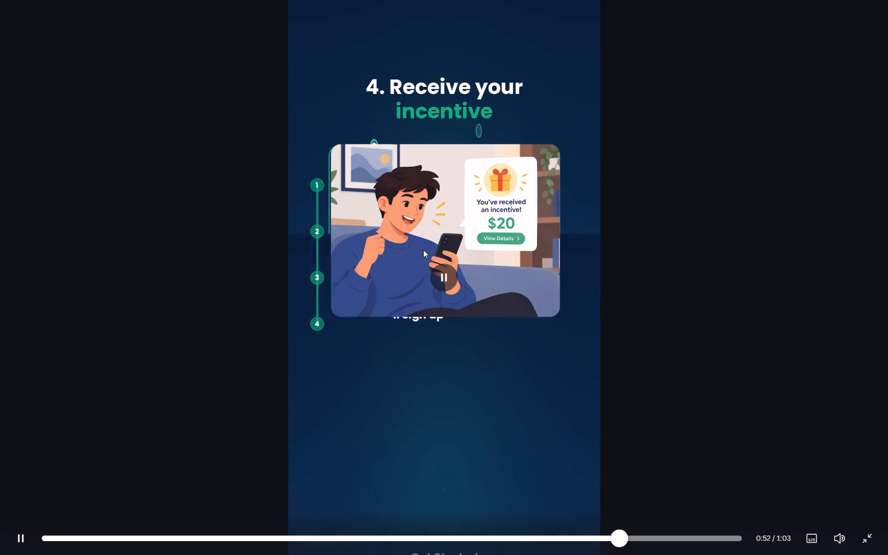
pyautogui.click(448, 268)
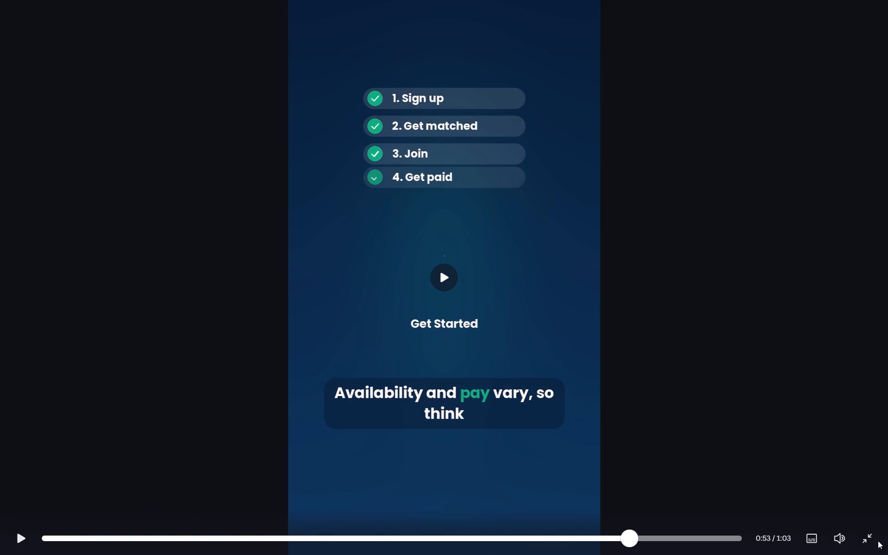
pyautogui.click(869, 535)
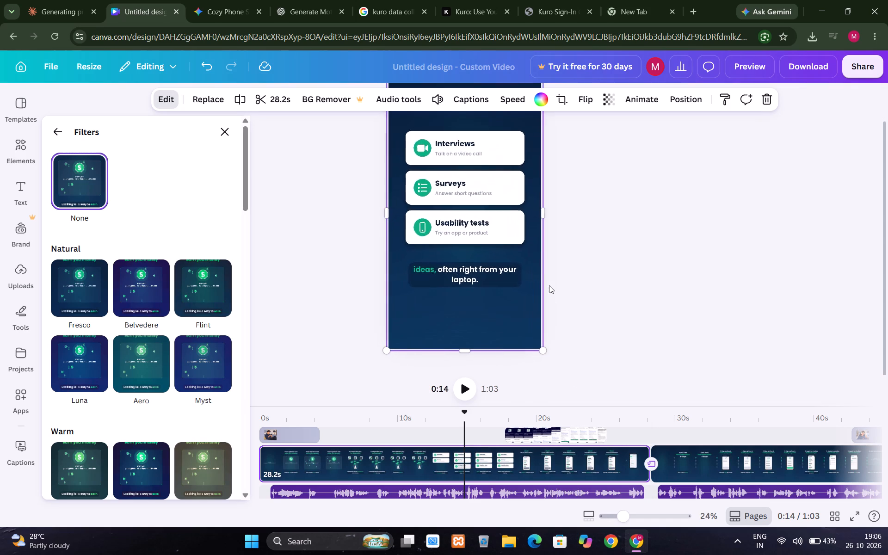
# Play the video from 0:33 to the Receive your incentive scene at 0:49, pausing to check the session image.
pyautogui.click(722, 468)
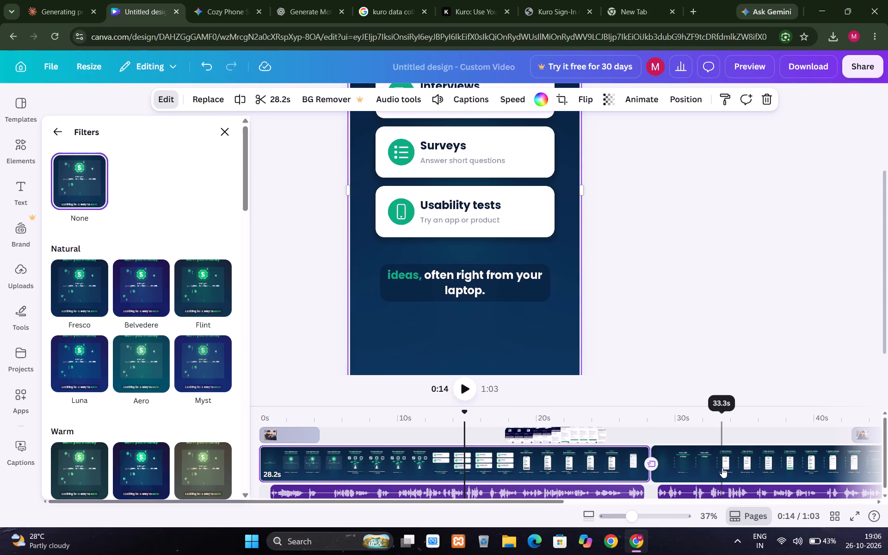
pyautogui.click(466, 387)
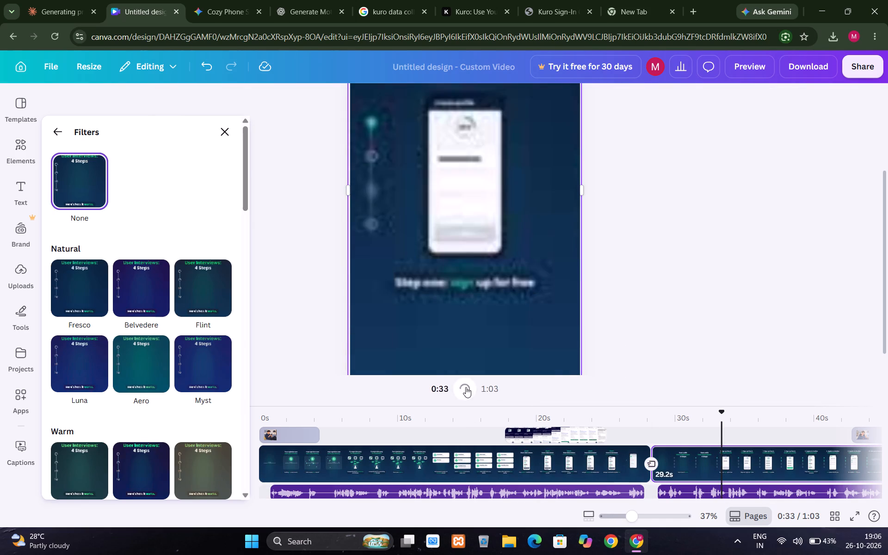
pyautogui.click(466, 387)
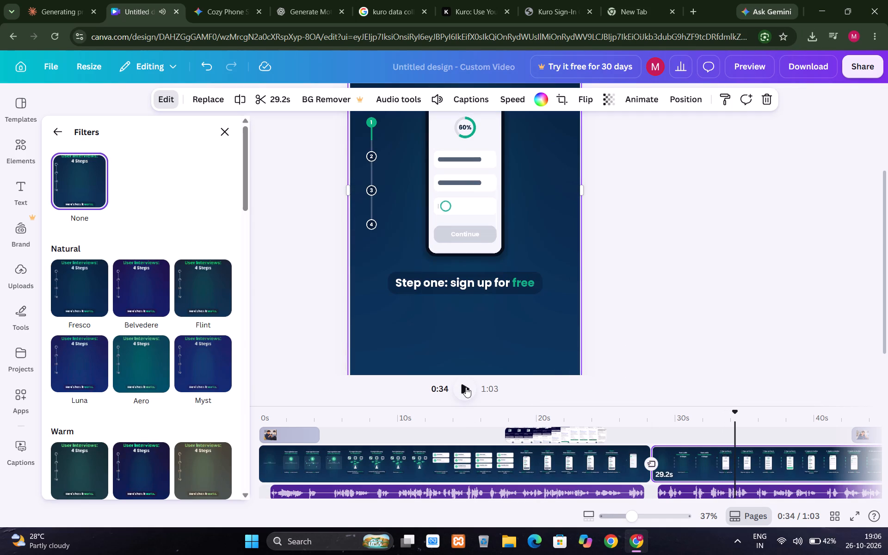
pyautogui.click(466, 387)
pyautogui.scroll(1, 445, 331)
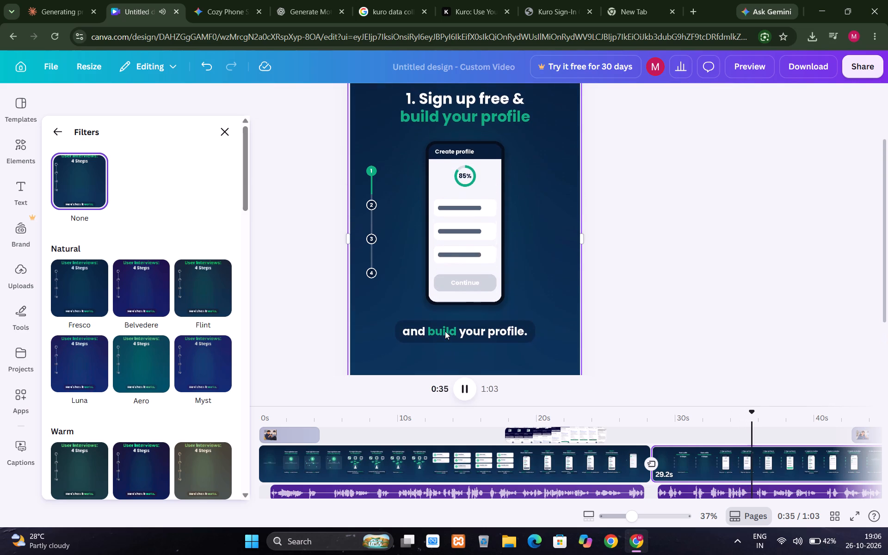
pyautogui.scroll(1, 445, 331)
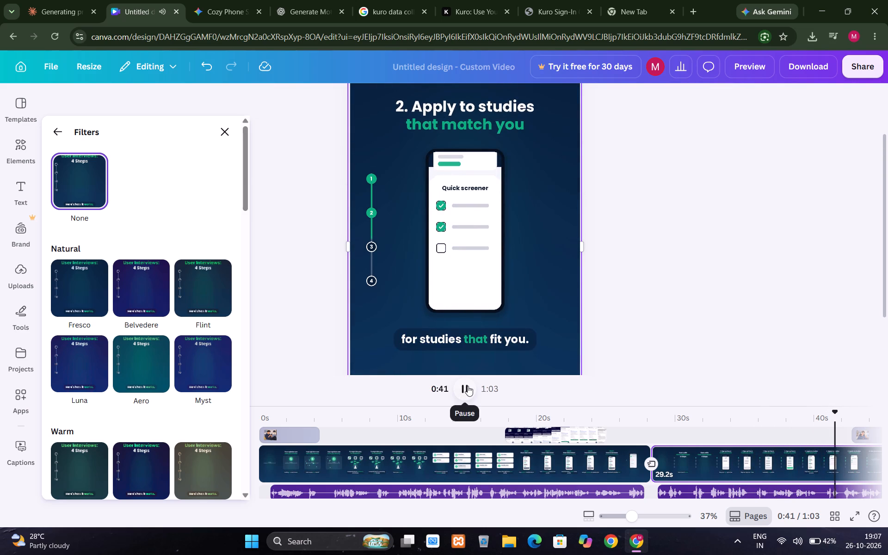
pyautogui.click(468, 386)
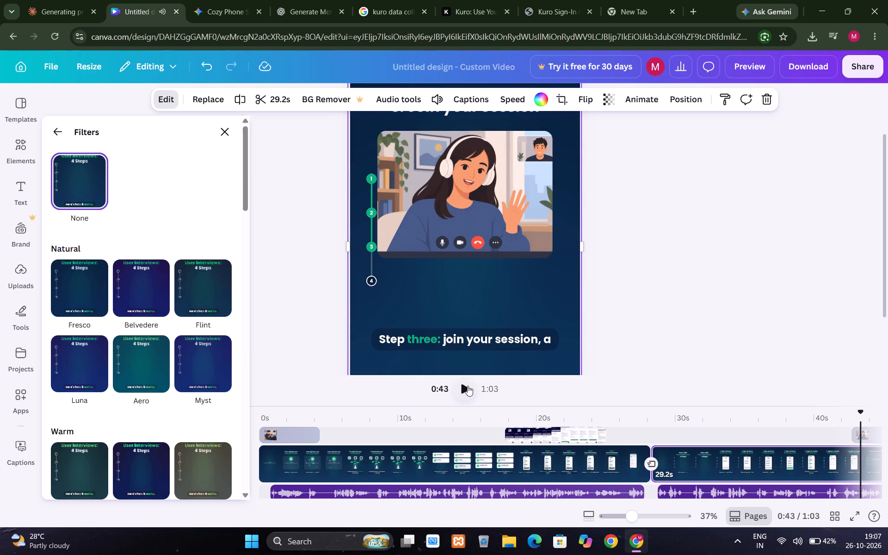
pyautogui.click(468, 386)
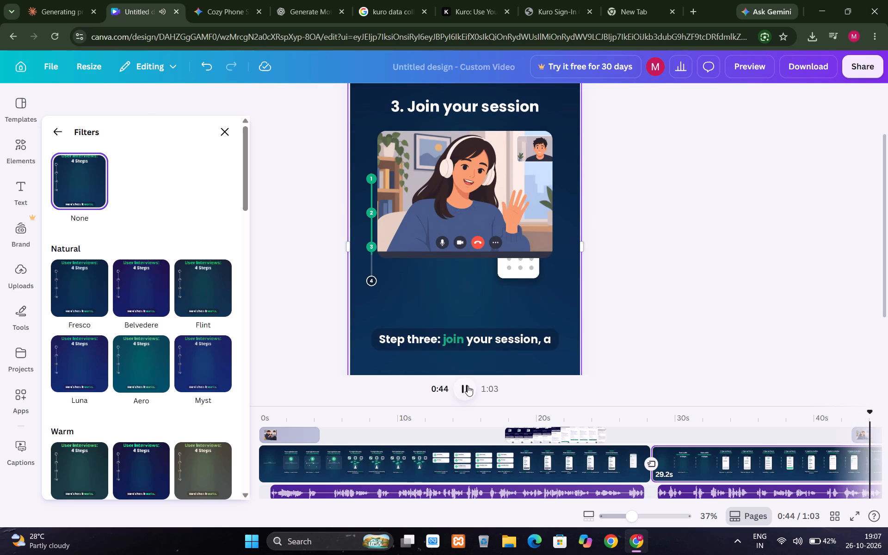
pyautogui.click(468, 386)
pyautogui.click(468, 386)
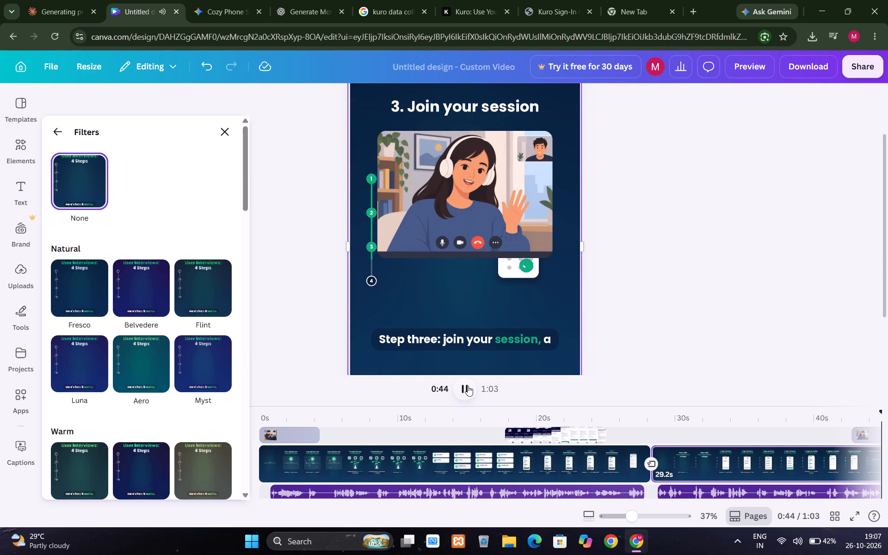
pyautogui.click(468, 386)
pyautogui.click(468, 386)
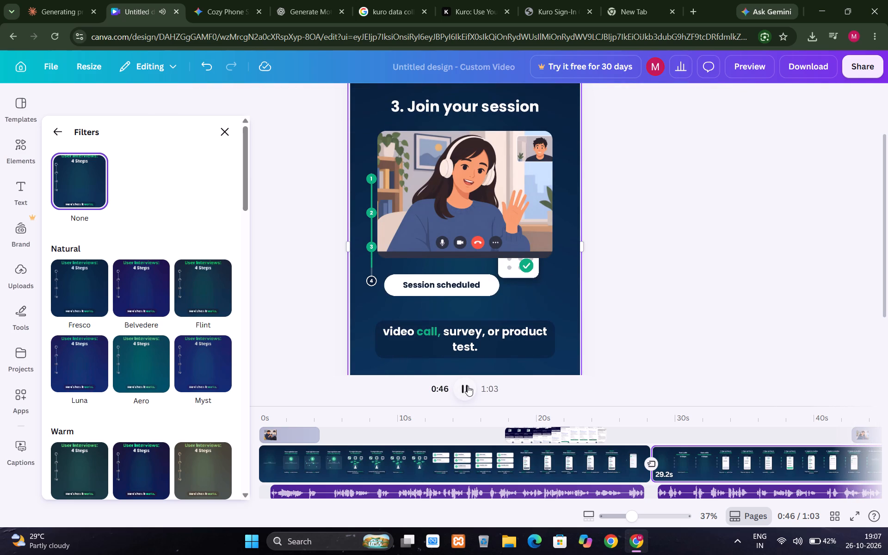
pyautogui.click(468, 386)
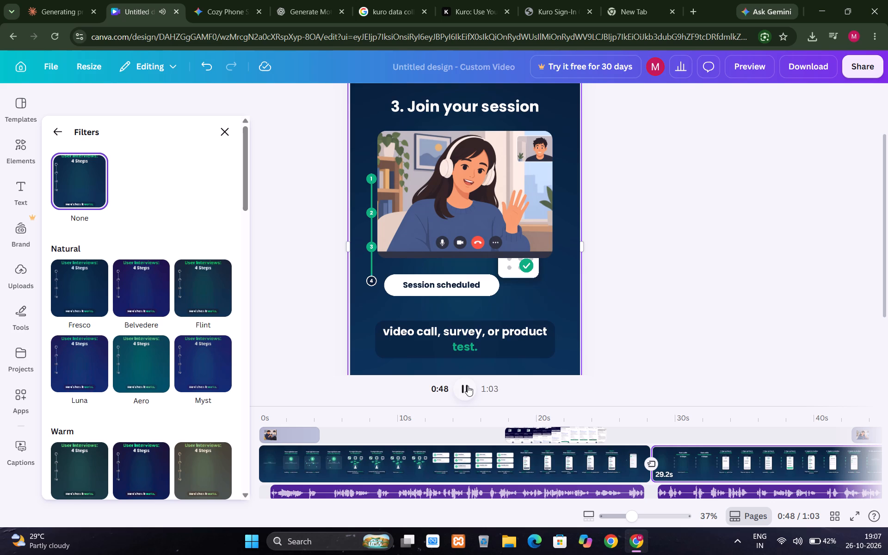
pyautogui.click(468, 386)
pyautogui.click(468, 386)
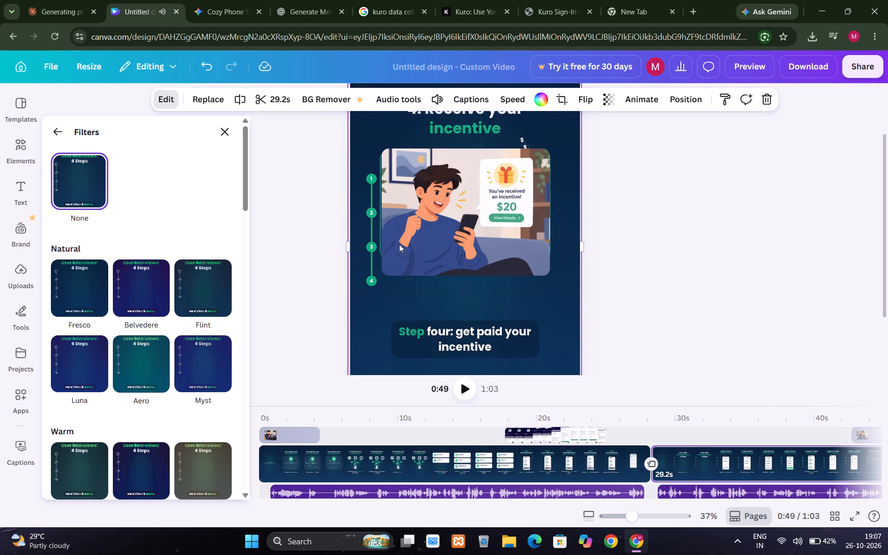
# At 0:49, move the incentive image up, crop its top edge to the placeholder's top, and extend its left edge slightly.
pyautogui.click(397, 232)
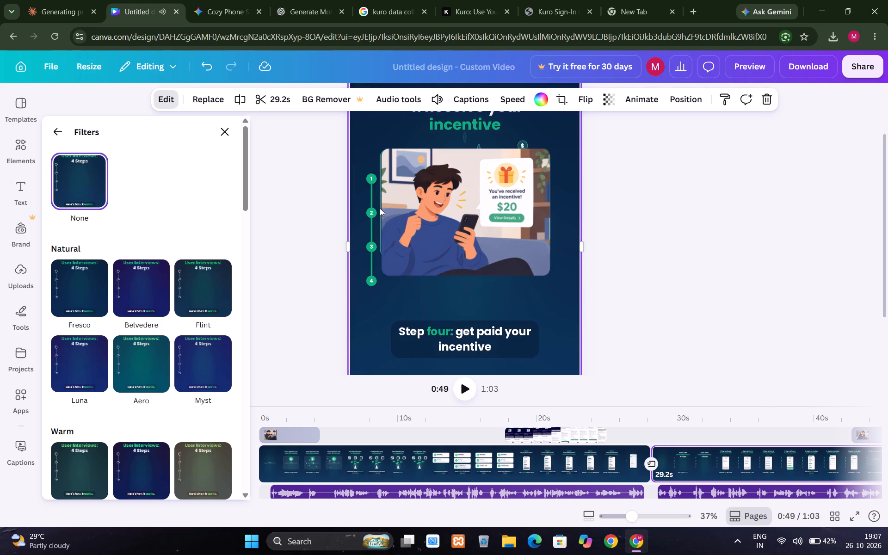
pyautogui.moveTo(412, 235); pyautogui.dragTo(412, 203)
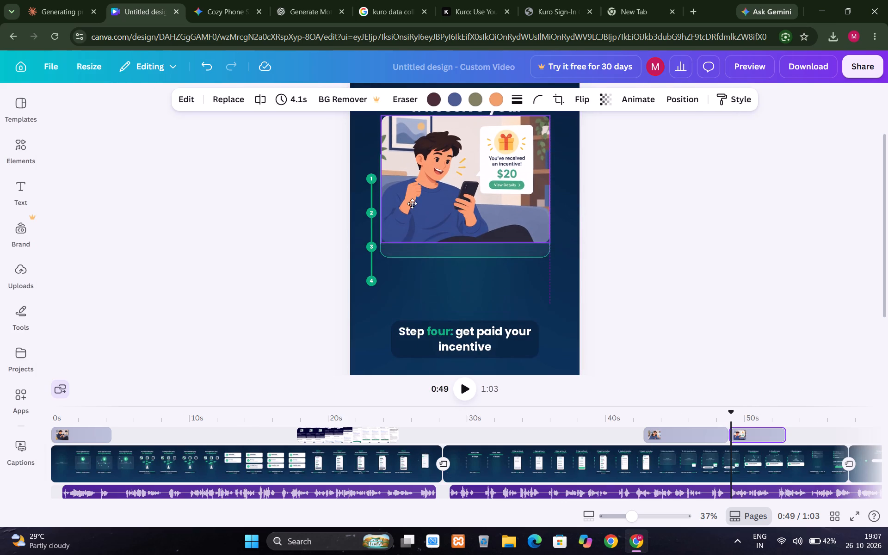
pyautogui.moveTo(412, 203); pyautogui.dragTo(412, 216)
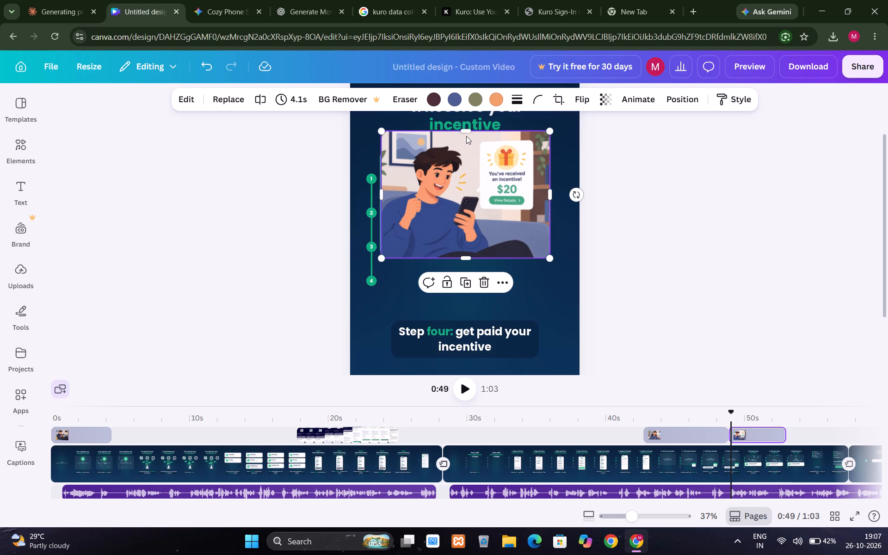
pyautogui.moveTo(466, 132); pyautogui.dragTo(467, 154)
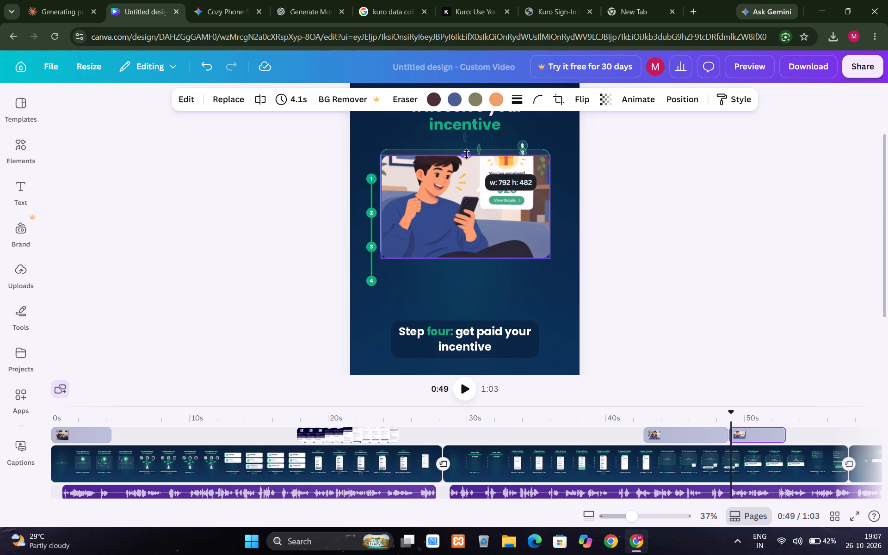
pyautogui.moveTo(467, 154); pyautogui.dragTo(465, 150)
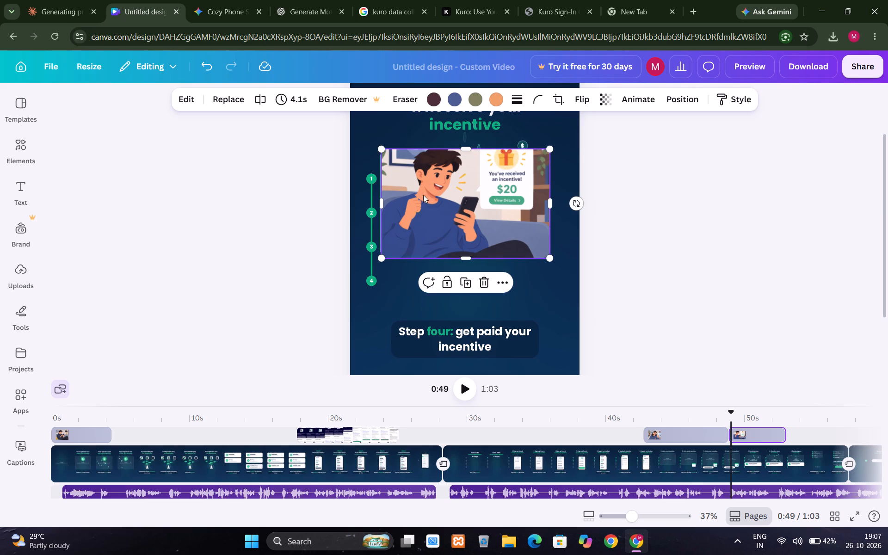
pyautogui.click(377, 201)
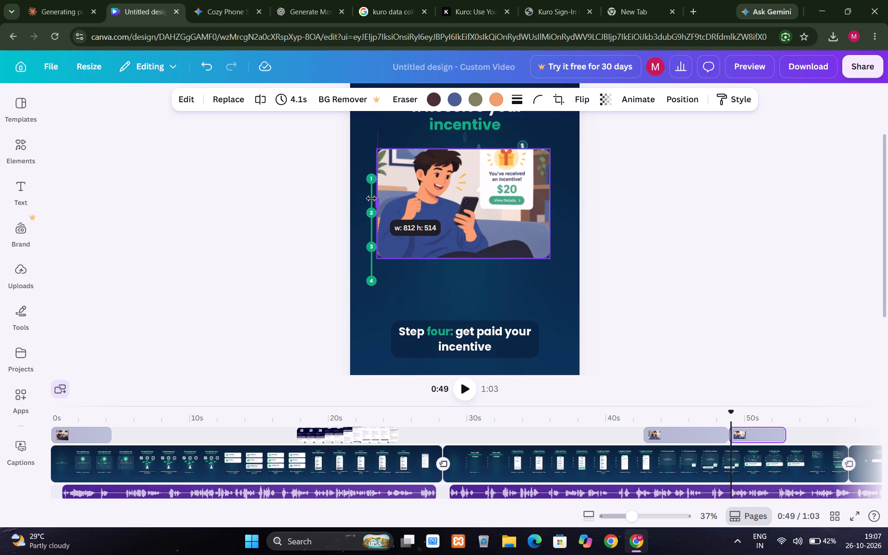
pyautogui.click(403, 315)
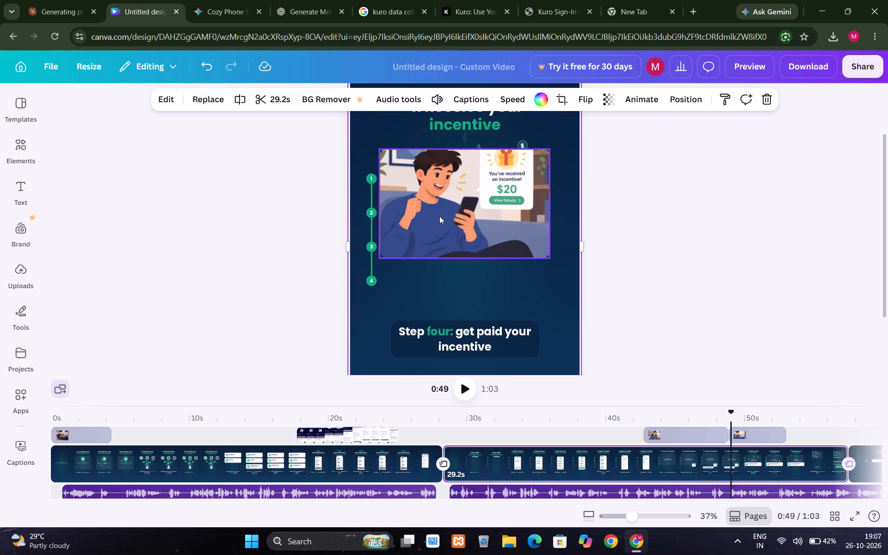
# Play the video from 0:49 through the recap into the closing search scene at about 0:58.
pyautogui.click(467, 392)
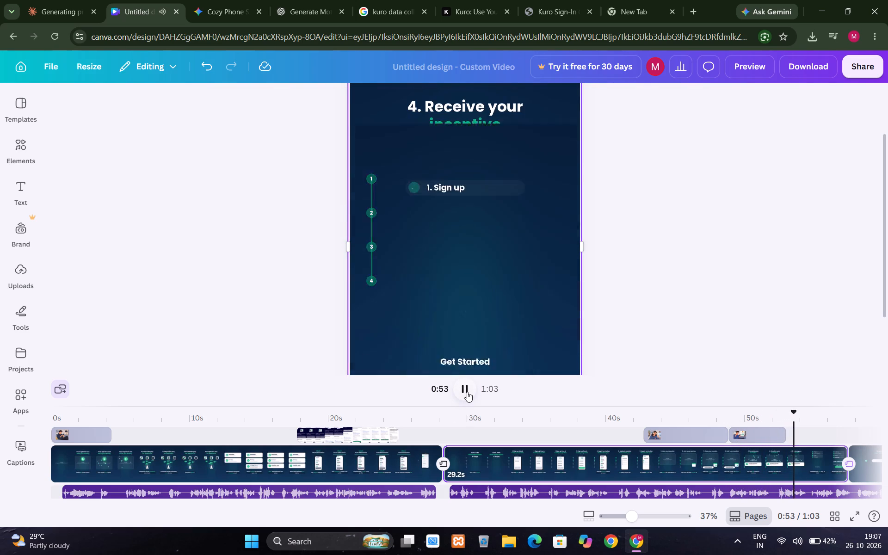
pyautogui.click(759, 433)
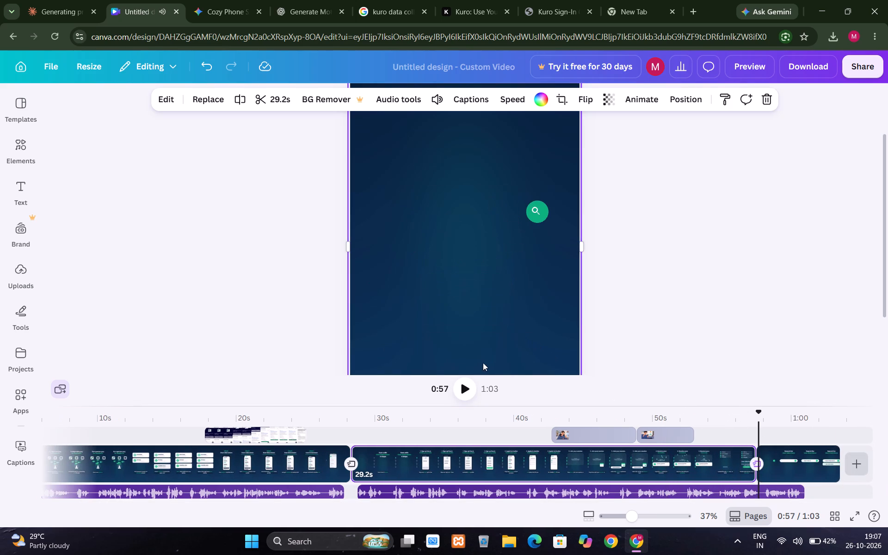
pyautogui.click(470, 384)
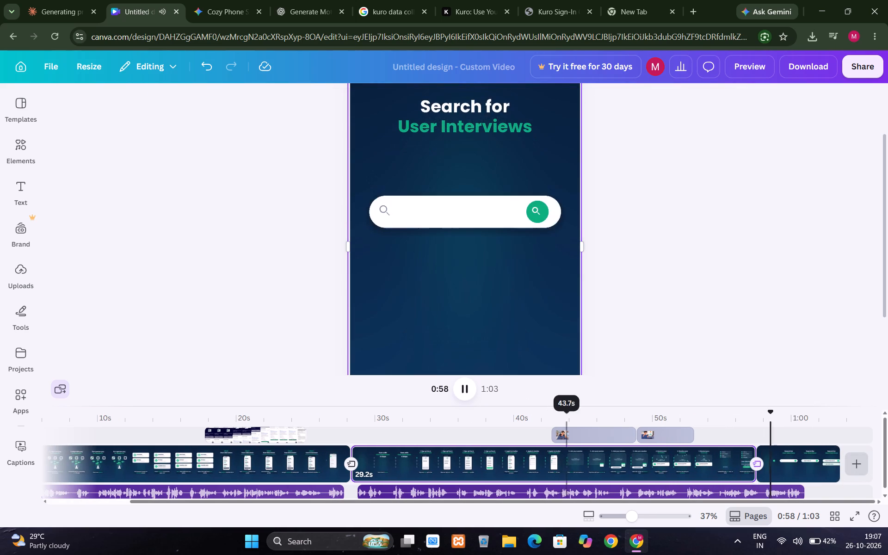
# At 0:43 in the Join your session scene, shift the video-call image slightly right and crop it to about 801 × 593 over its placeholder.
pyautogui.click(551, 445)
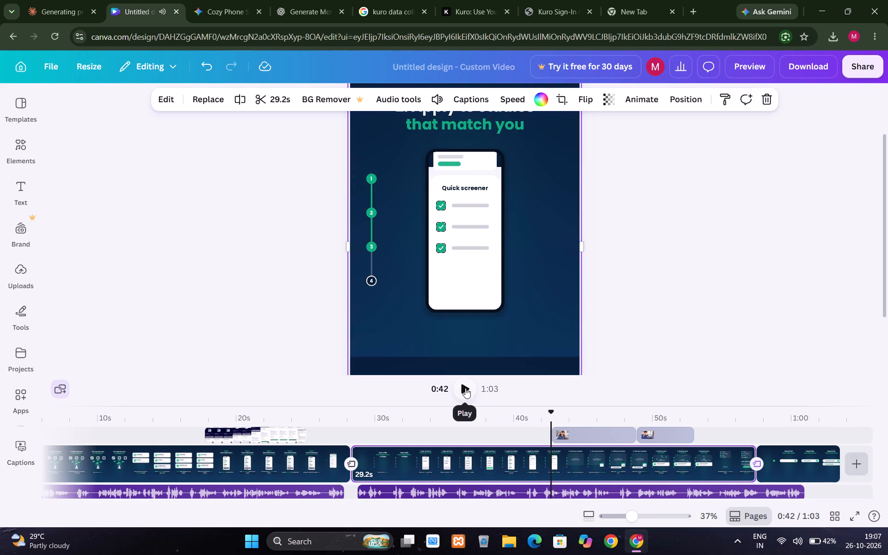
pyautogui.click(465, 388)
pyautogui.click(465, 388)
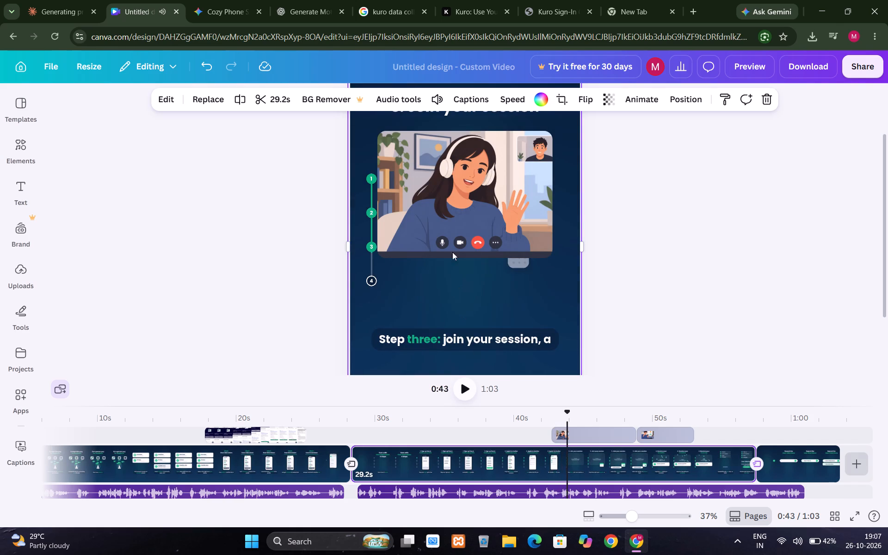
pyautogui.click(446, 210)
pyautogui.moveTo(446, 210); pyautogui.dragTo(447, 210)
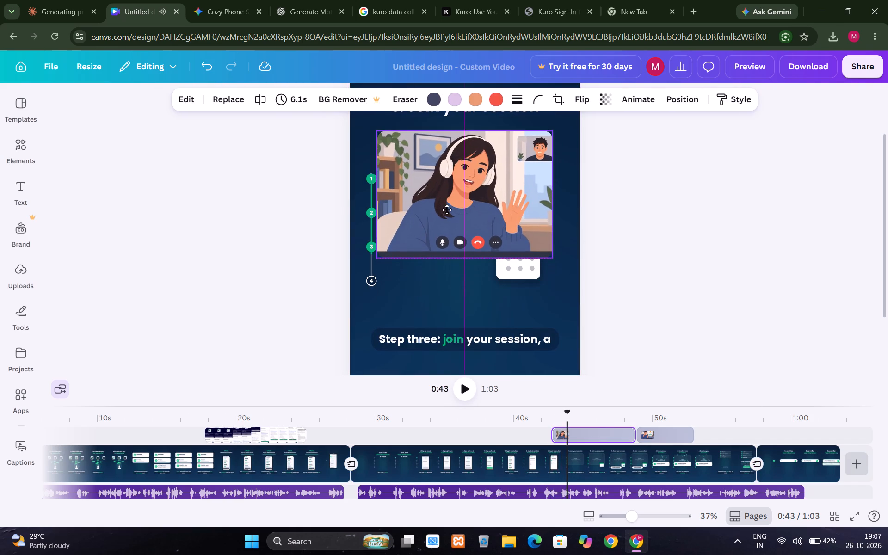
pyautogui.moveTo(447, 210); pyautogui.dragTo(453, 211)
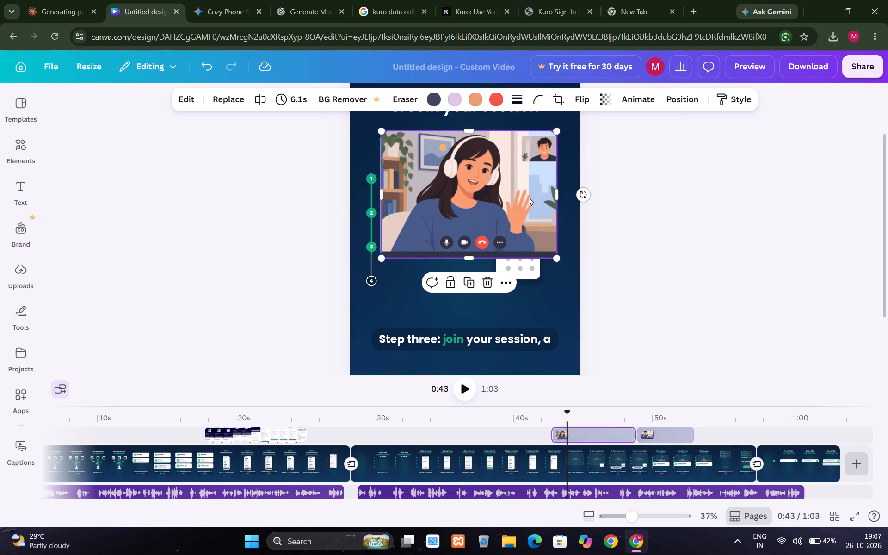
pyautogui.moveTo(556, 194); pyautogui.dragTo(549, 194)
pyautogui.click(378, 202)
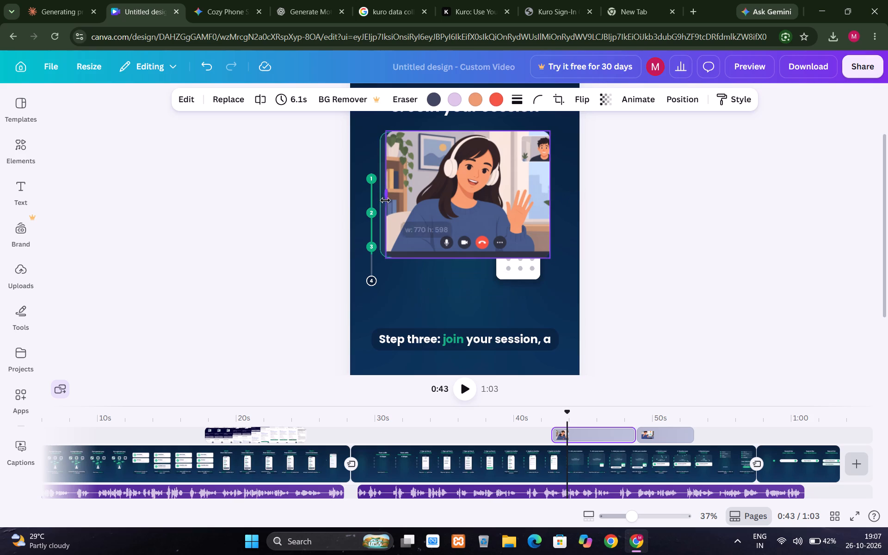
pyautogui.click(462, 259)
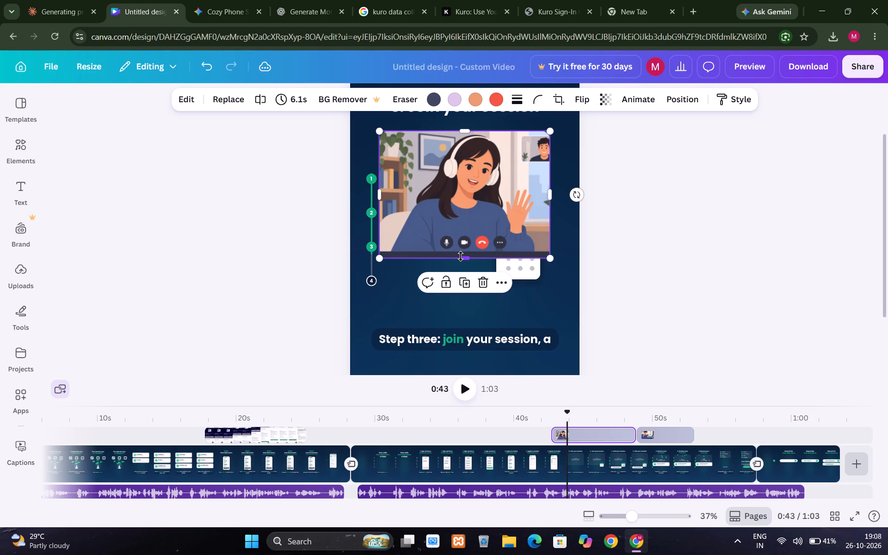
pyautogui.doubleClick(467, 126)
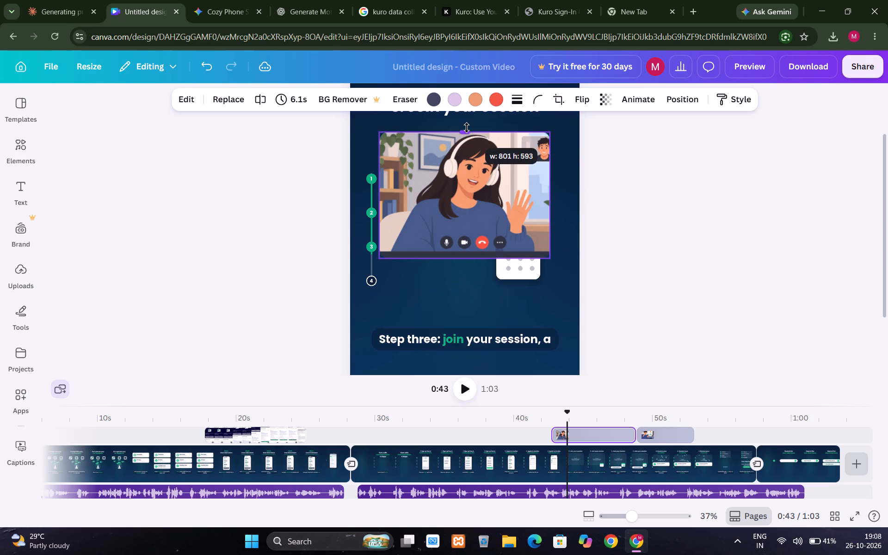
pyautogui.click(414, 313)
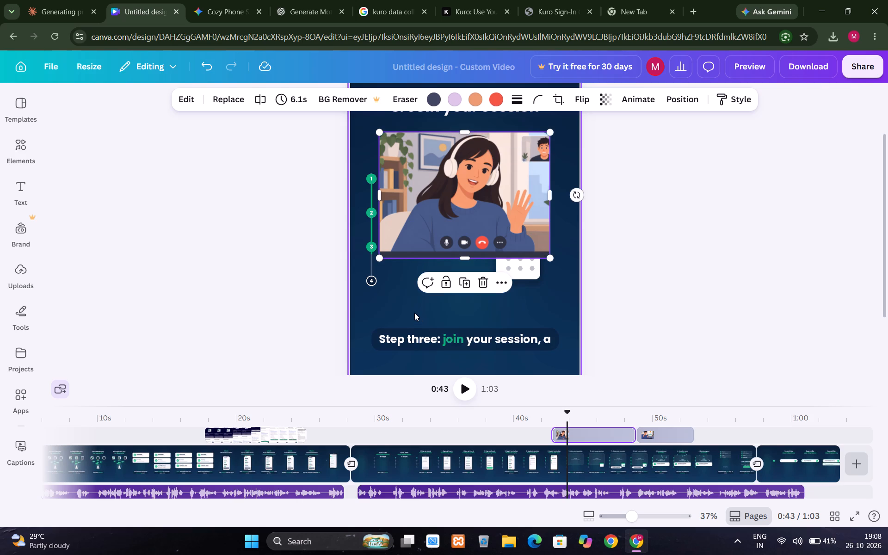
# Play the video from 0:43 past the incentive scene, replay it from 0:46 into the closing search scene, and return to 0:52.
pyautogui.click(469, 387)
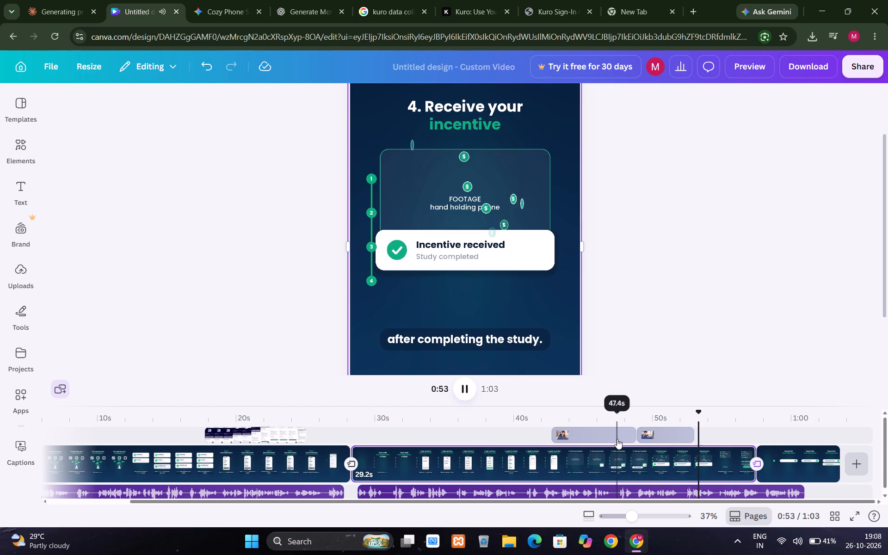
pyautogui.click(600, 433)
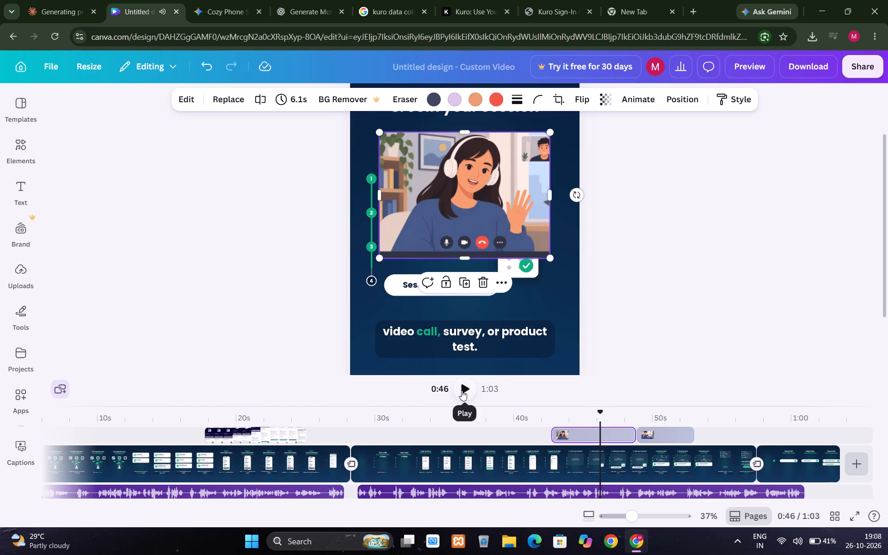
pyautogui.click(462, 390)
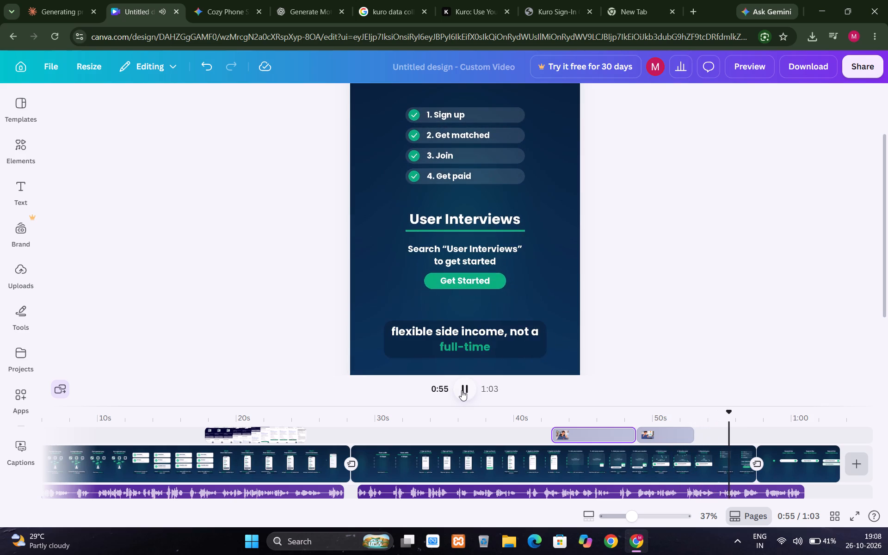
pyautogui.click(694, 435)
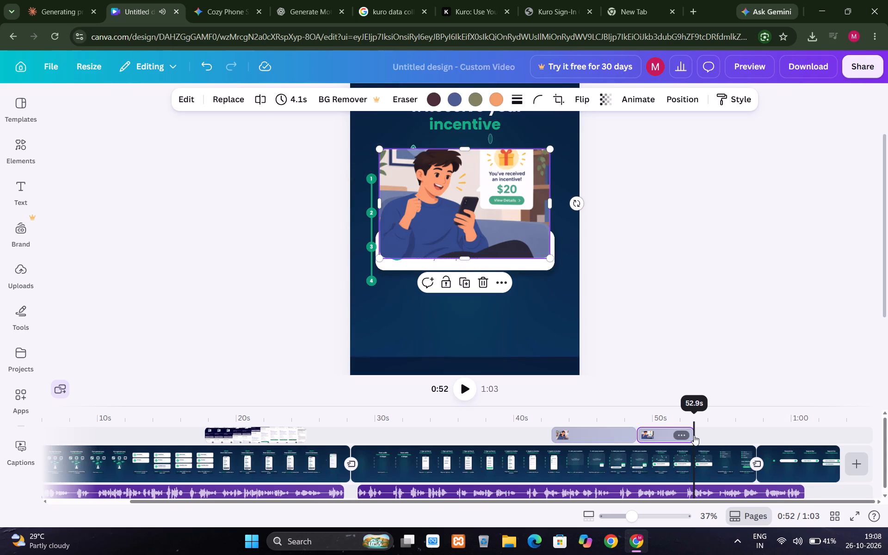
# Examine the transition styles, duration and direction options for the transition between the 29.2 s clip and the closing search clip.
pyautogui.click(757, 464)
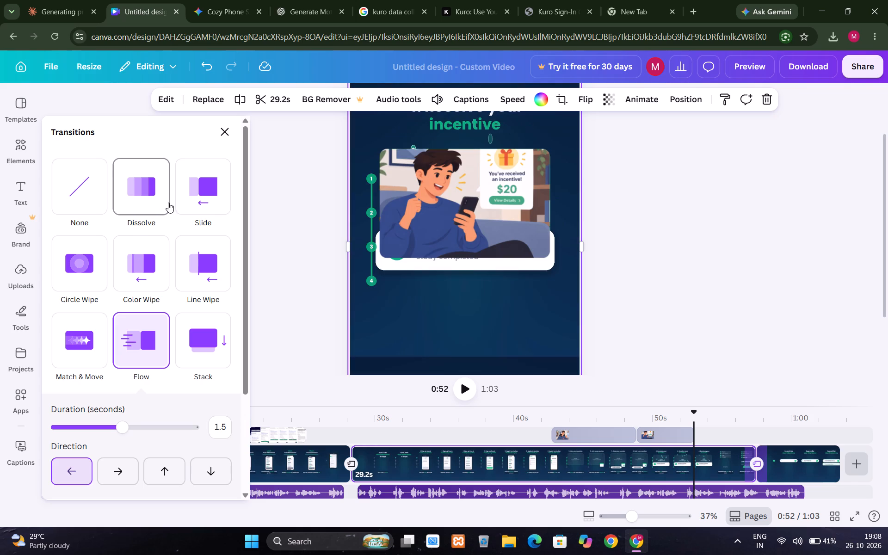
pyautogui.scroll(-2, 97, 317)
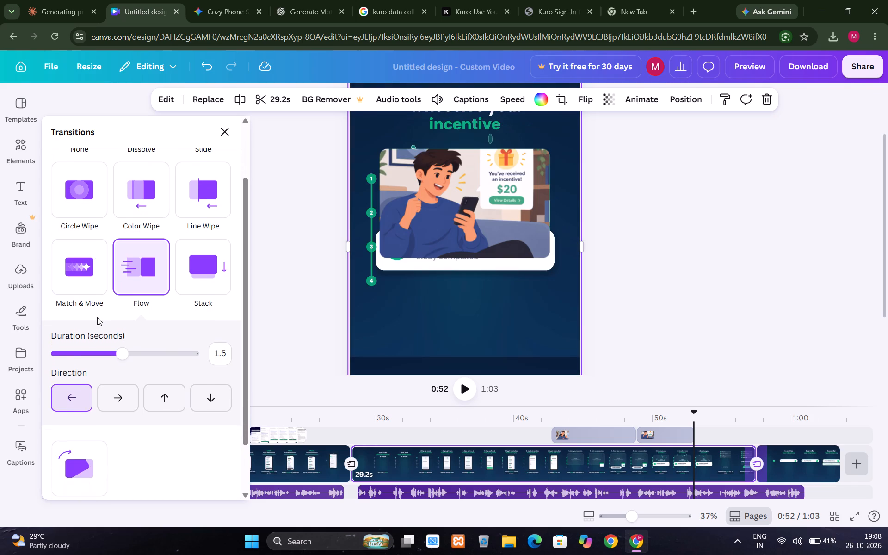
pyautogui.scroll(-1, 97, 317)
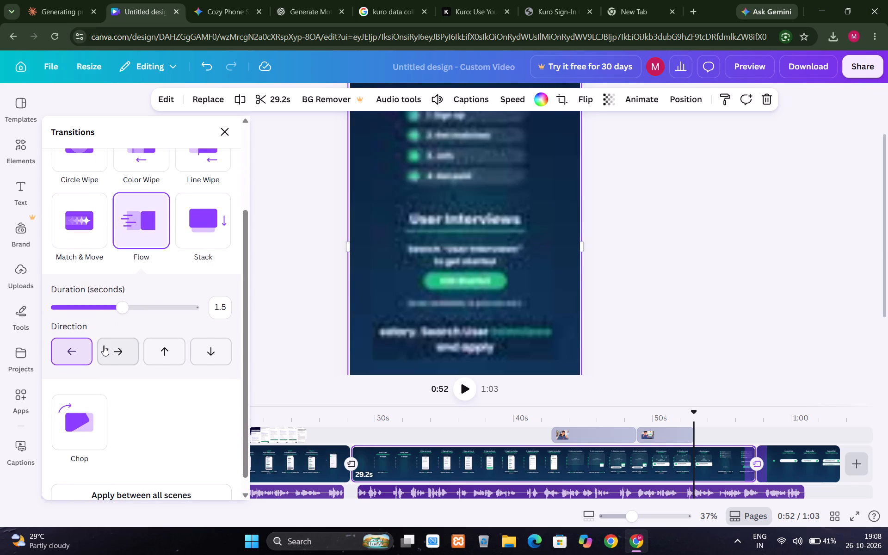
pyautogui.scroll(2, 162, 215)
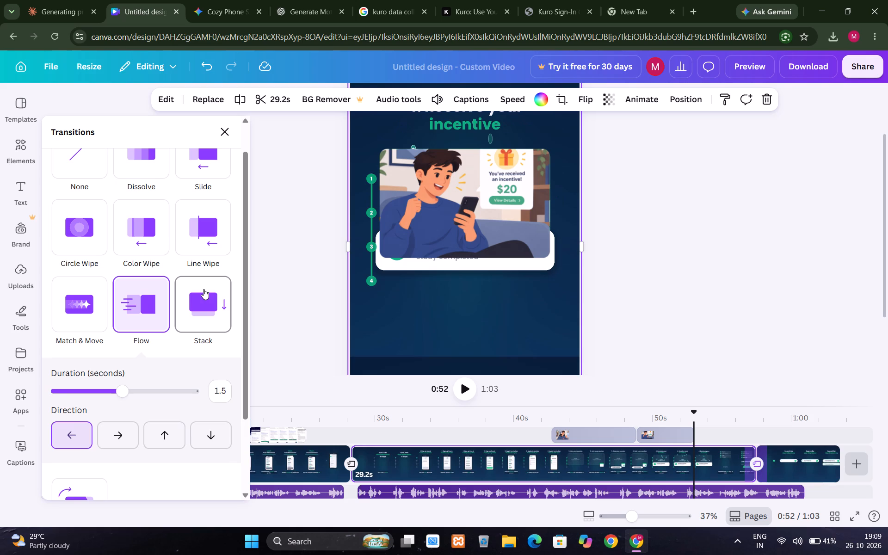
pyautogui.scroll(-4, 151, 322)
pyautogui.scroll(3, 151, 322)
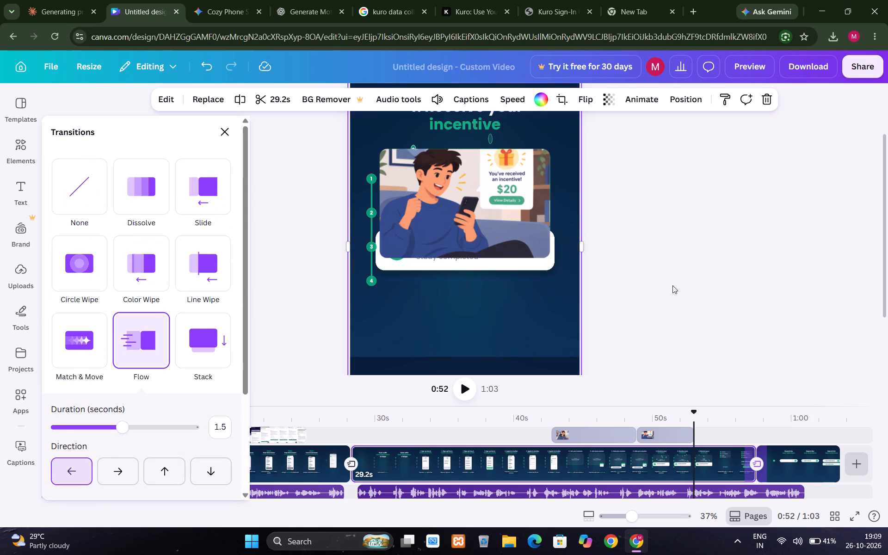
# Open the video in full-screen view to review it.
pyautogui.click(850, 513)
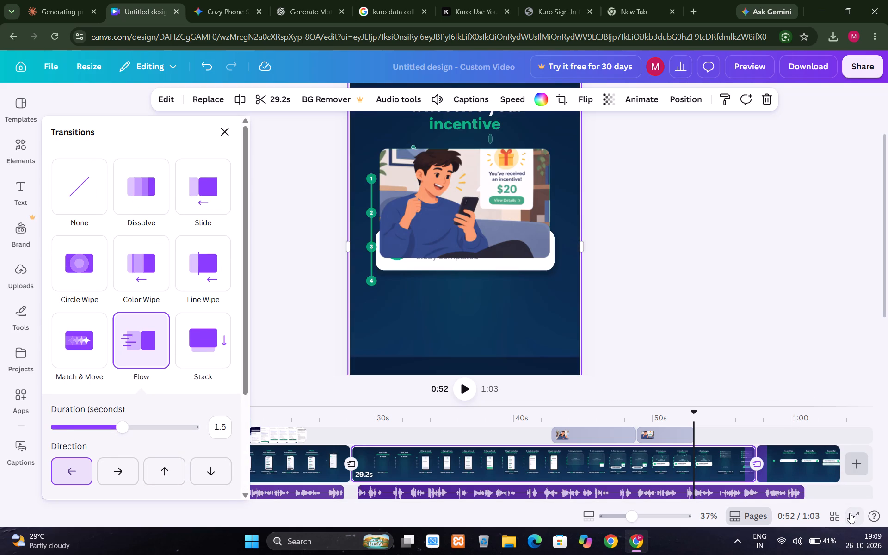